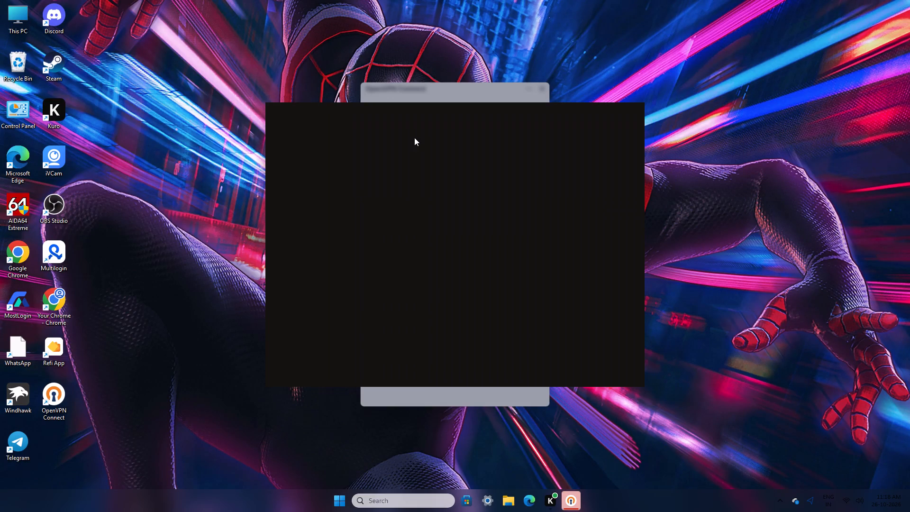
Close the MSI Center window that shows the privacy policy.
click(681, 268)
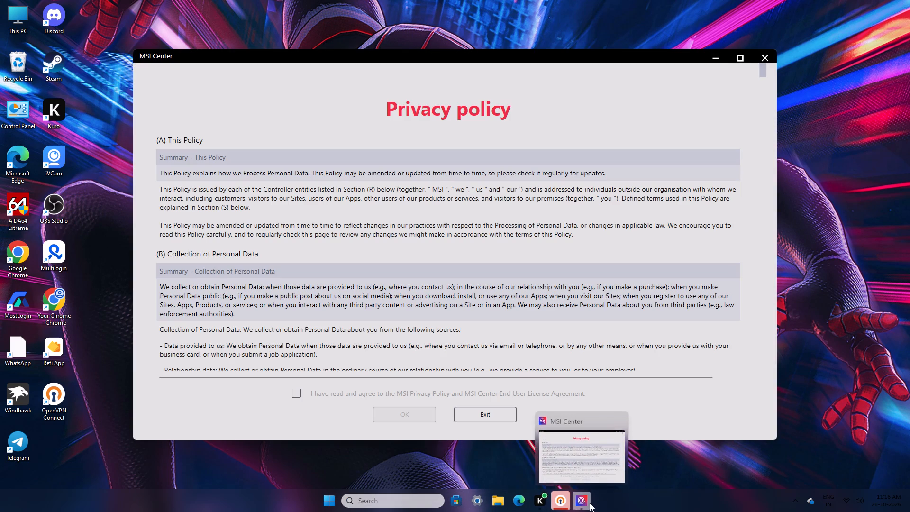
click(620, 412)
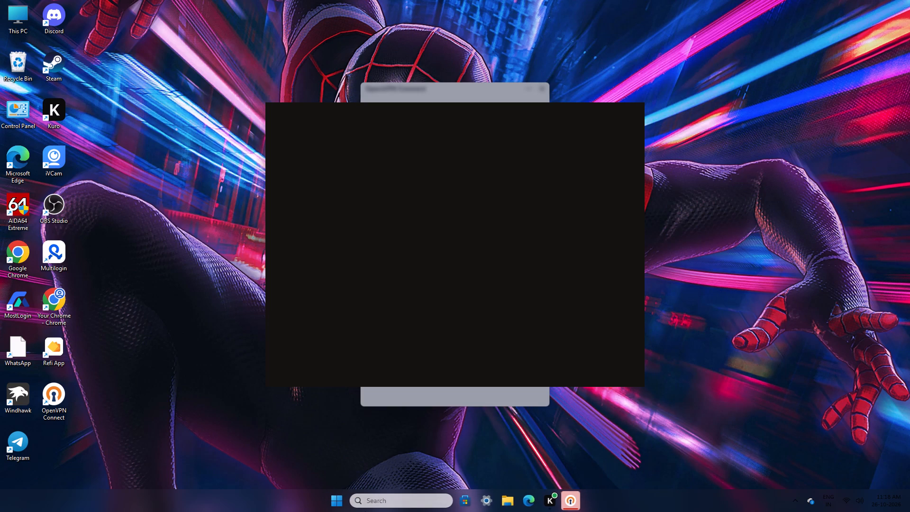
Find Figma among the recent searches, launch it and maximize its window.
click(372, 502)
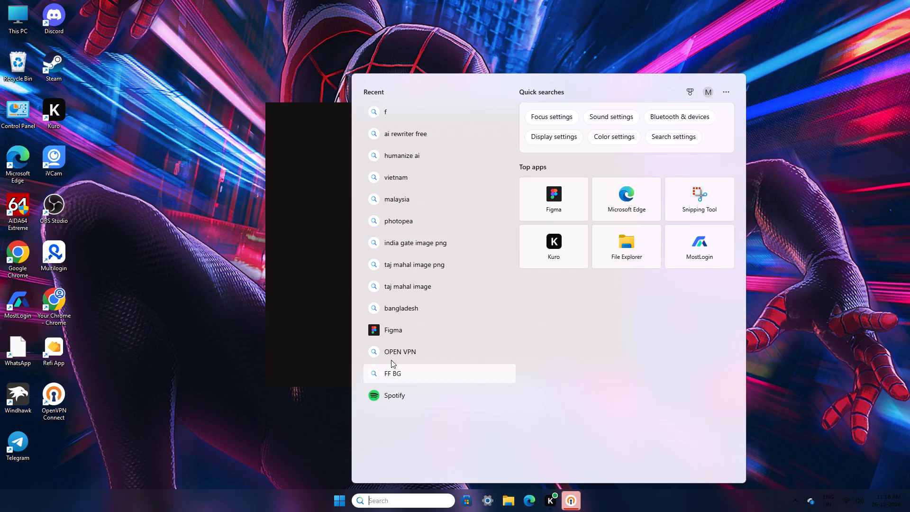
click(391, 329)
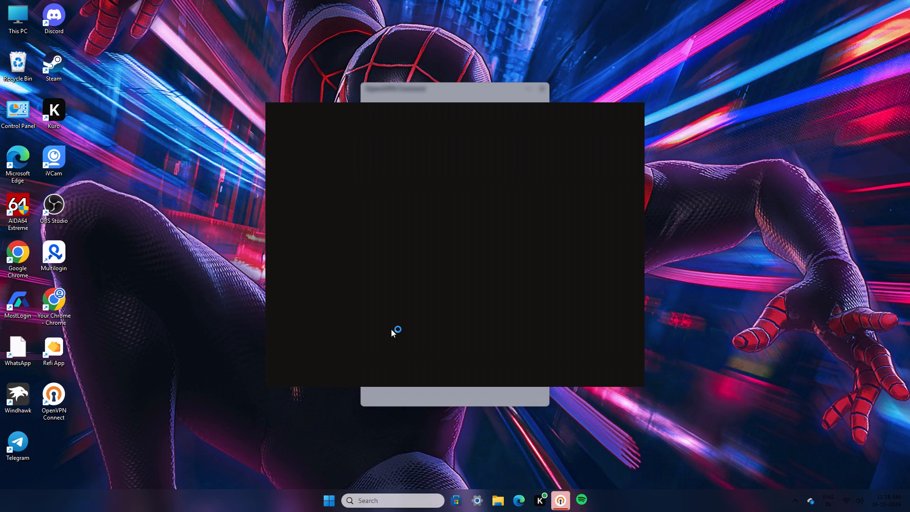
click(411, 509)
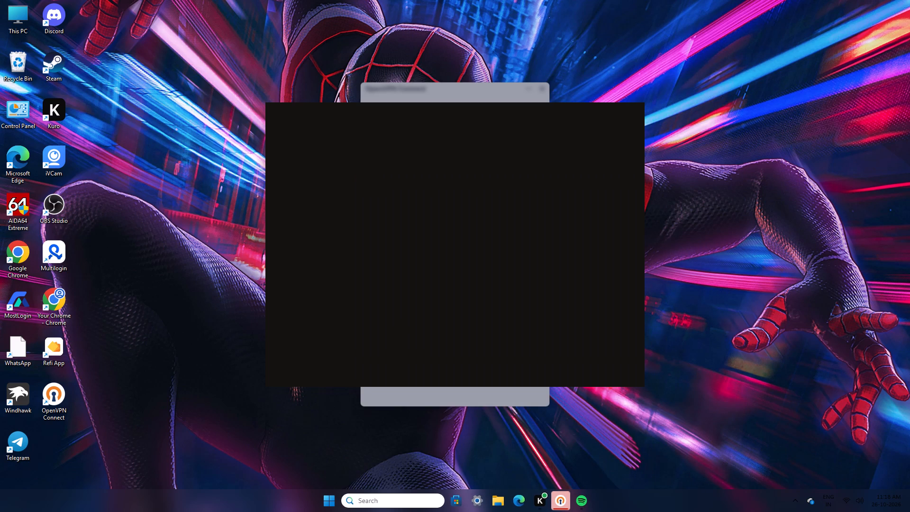
click(401, 498)
click(405, 330)
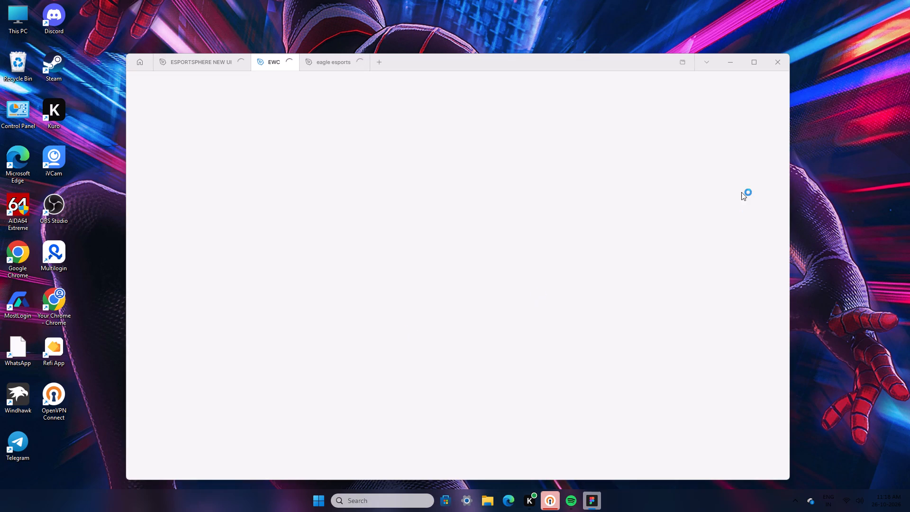
click(758, 59)
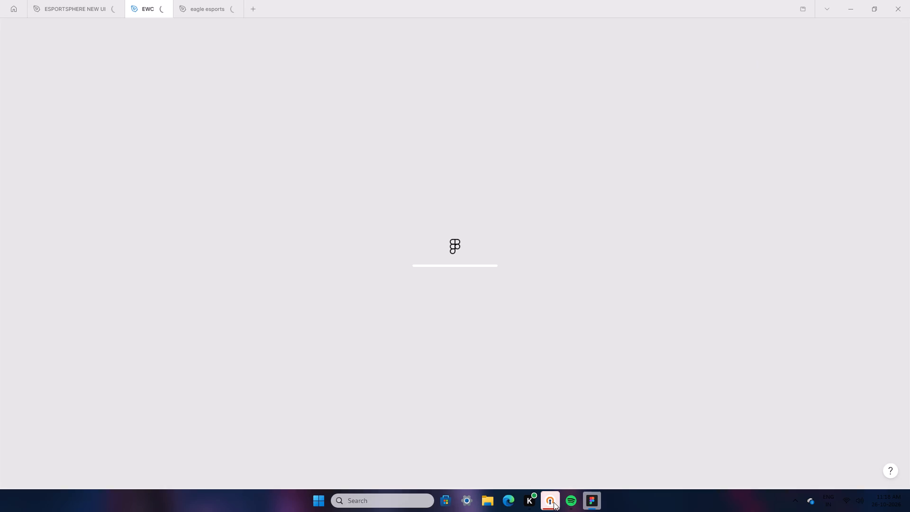
Close the OpenVPN Connect window while Figma is loading.
click(565, 416)
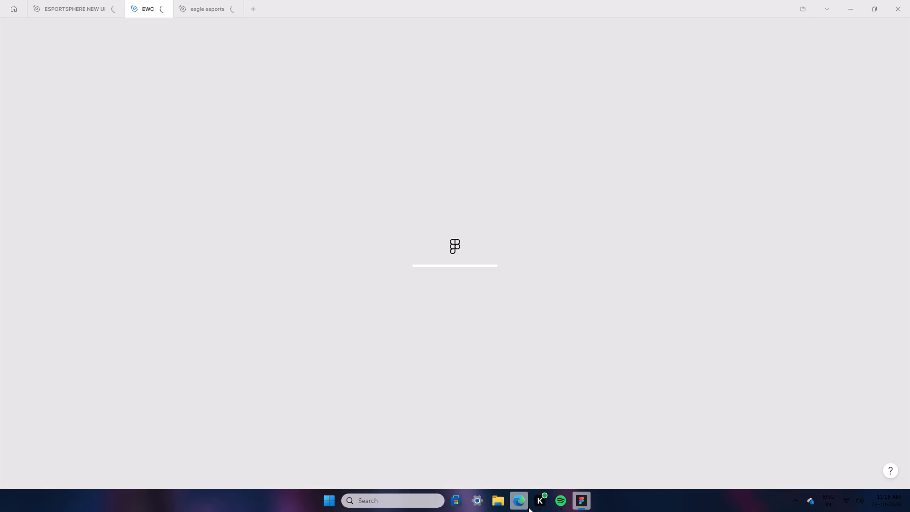
click(528, 507)
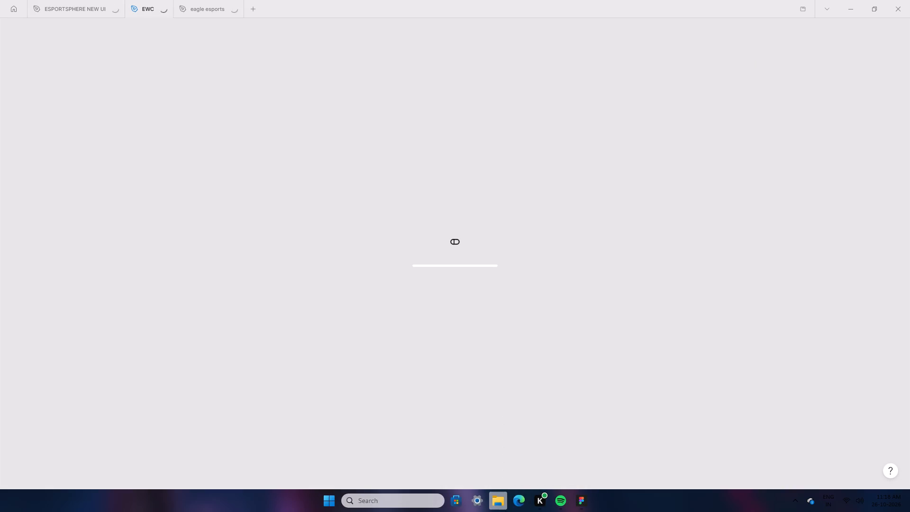
Open Microsoft Edge while Figma is loading and start entering a web address beginning with "w" in the new tab.
click(522, 509)
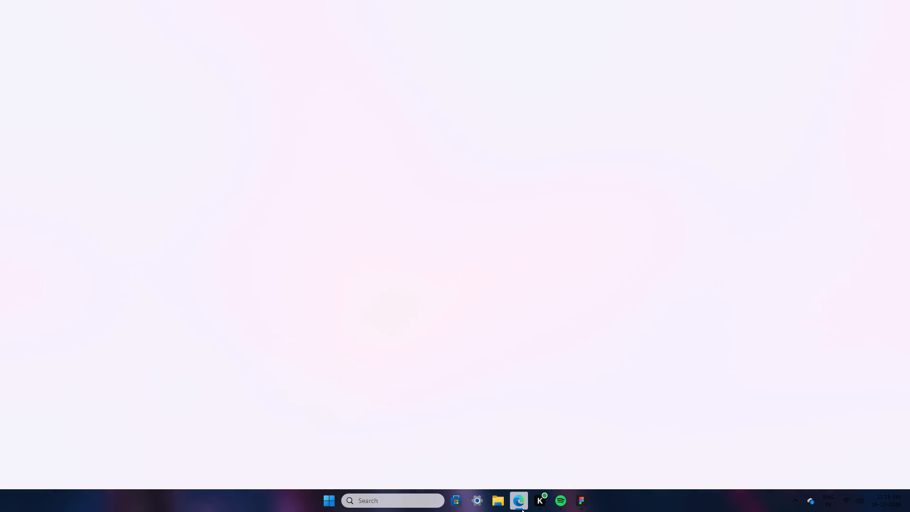
click(522, 509)
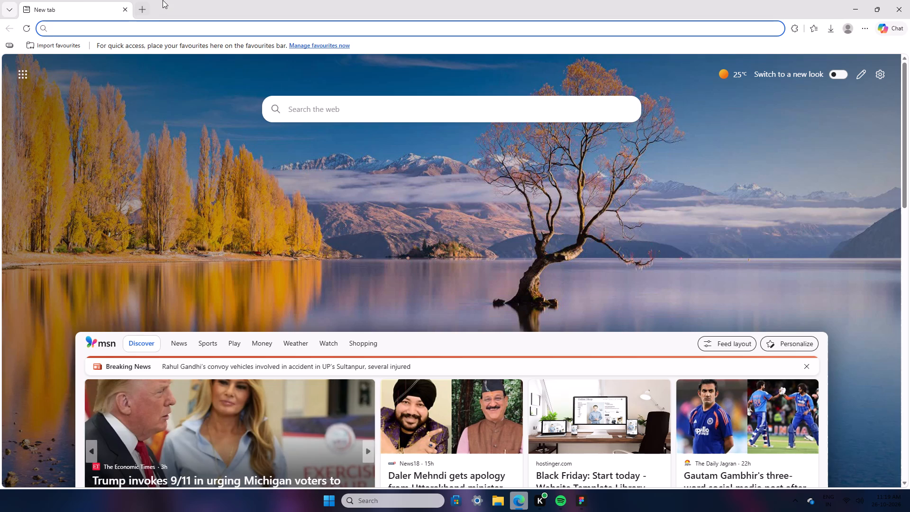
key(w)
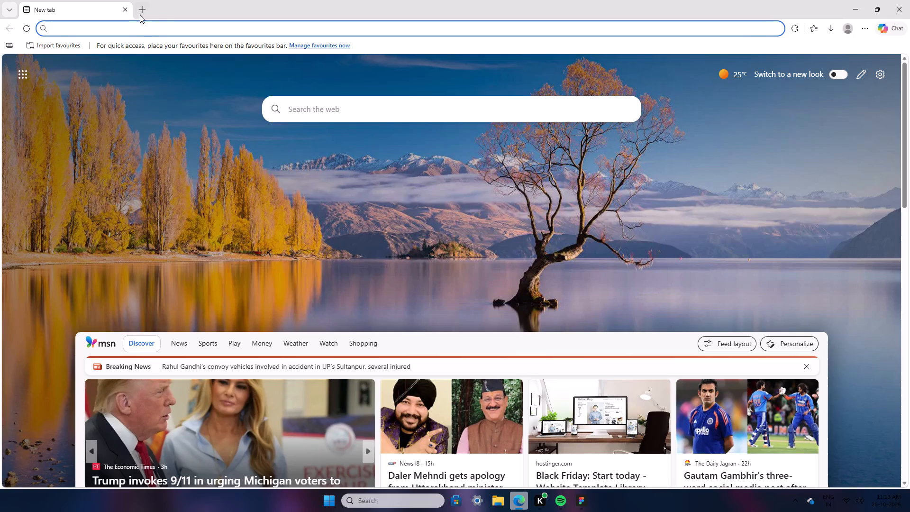
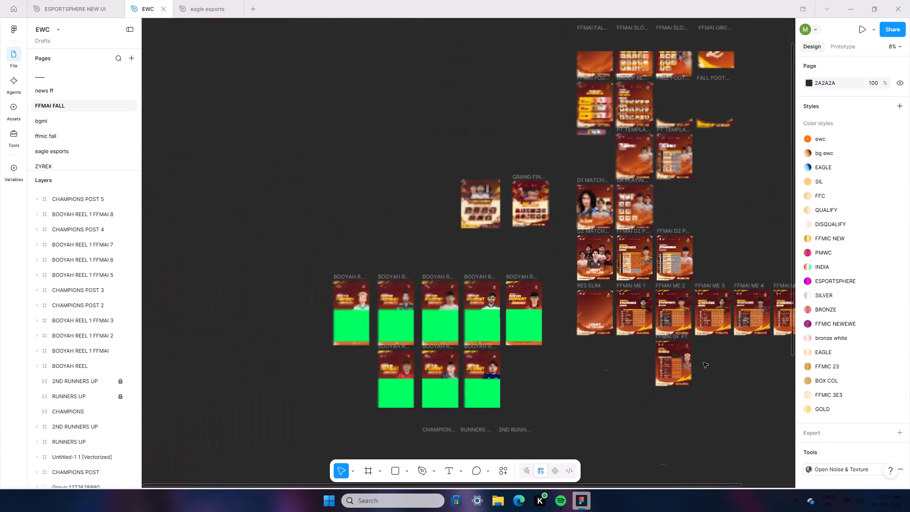
Look over the poster and reel frames on the FFMAI FALL page of the EWC file, down to the champions posts.
scroll(572, 352, down, 3)
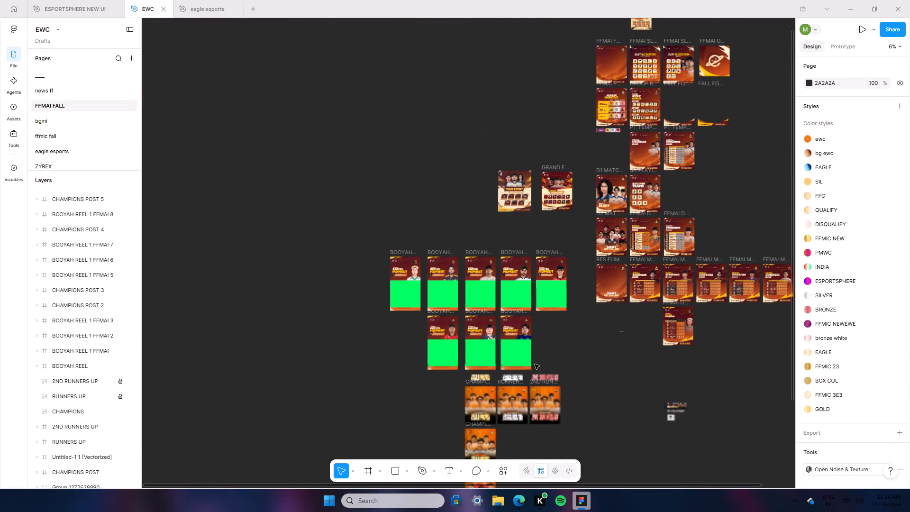
click(471, 382)
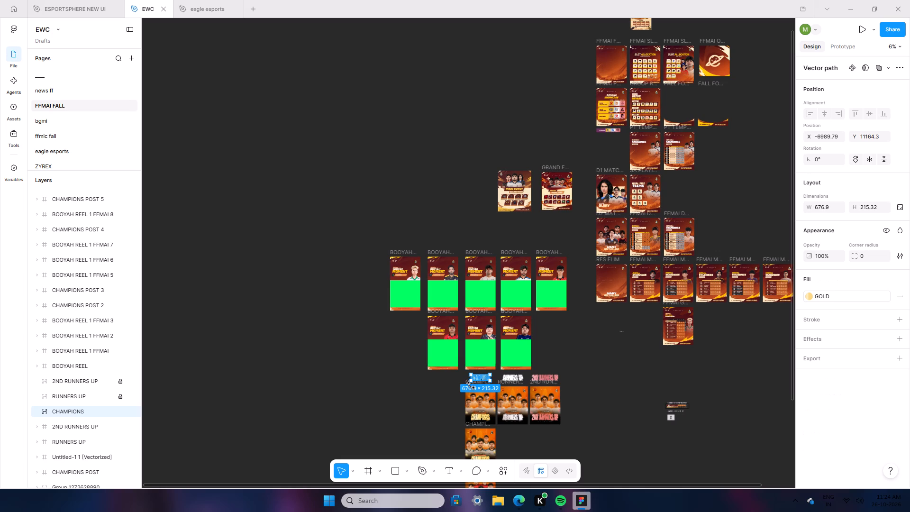
click(554, 450)
ctrl+scroll(507, 448, down, 3)
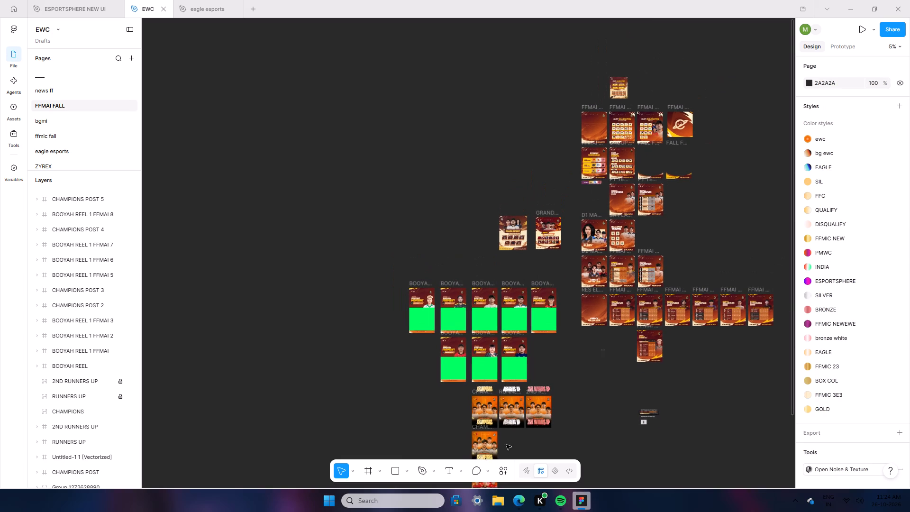
Copy the CHAMPIONS POST 4 frame on the FFMAI FALL page.
scroll(506, 445, up, 1)
scroll(512, 407, up, 1)
scroll(512, 406, down, 5)
ctrl+scroll(510, 401, up, 10)
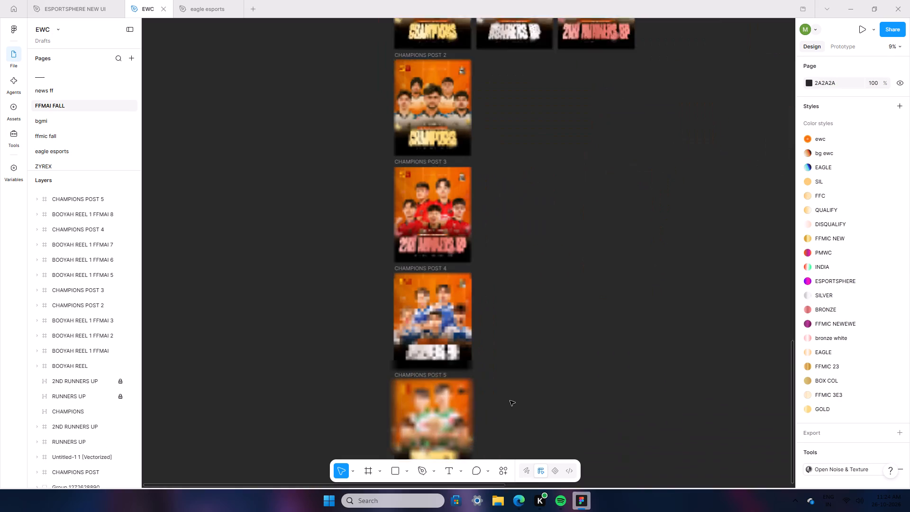
click(400, 243)
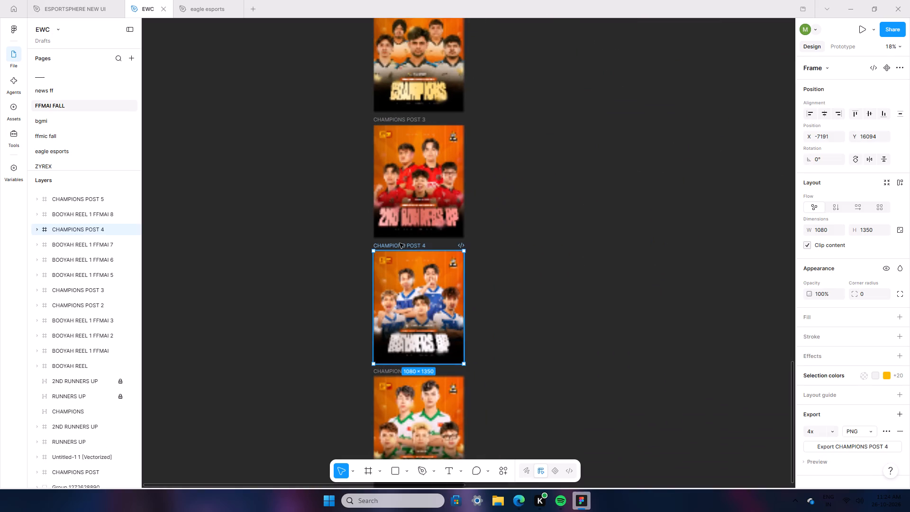
right_click(400, 243)
click(429, 112)
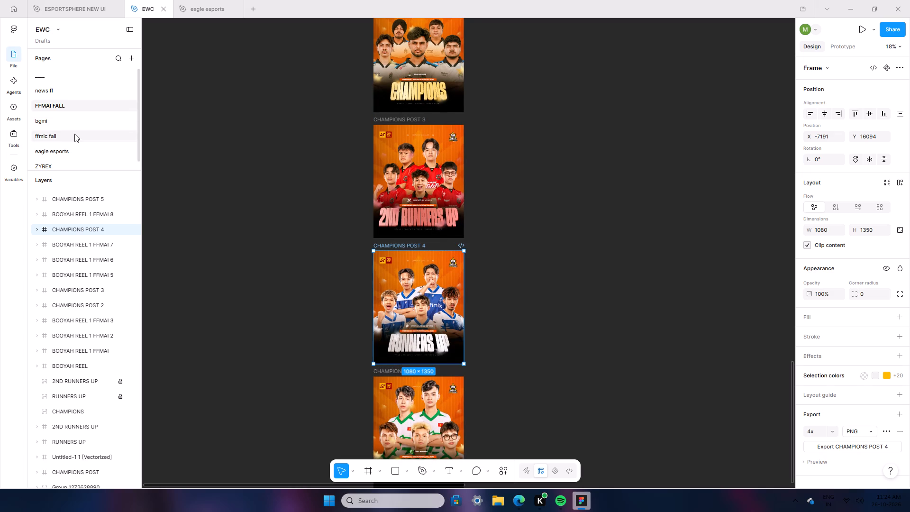
Paste the frame on the news ff page and place it beside GODL, aligned under the MSD GOOGLE frame.
click(80, 89)
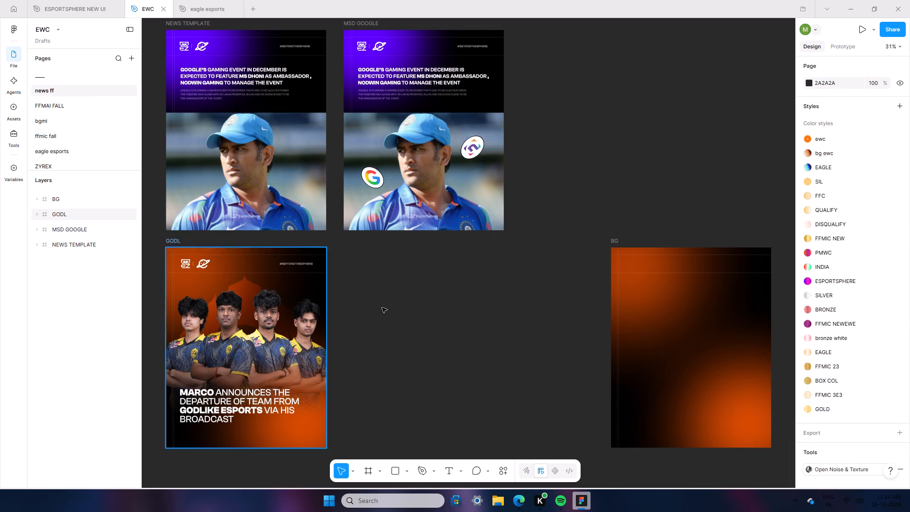
right_click(400, 266)
click(418, 273)
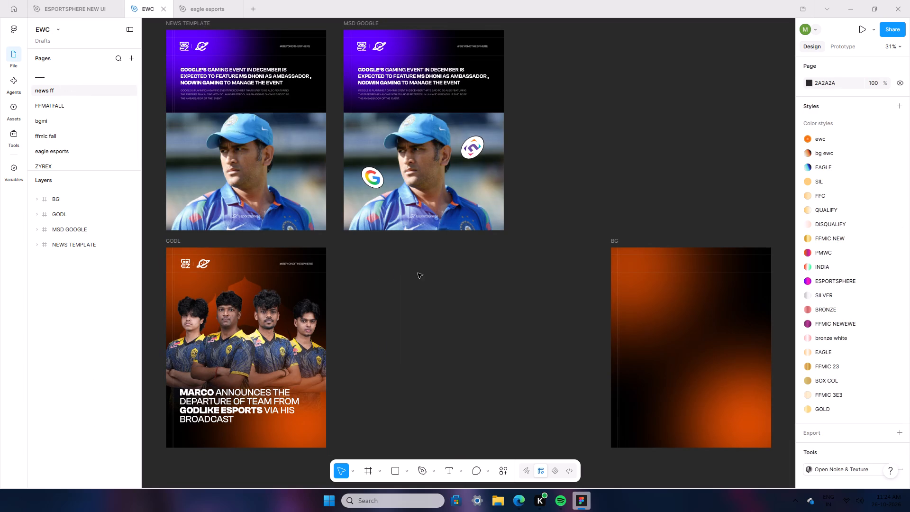
drag(426, 261, 421, 257)
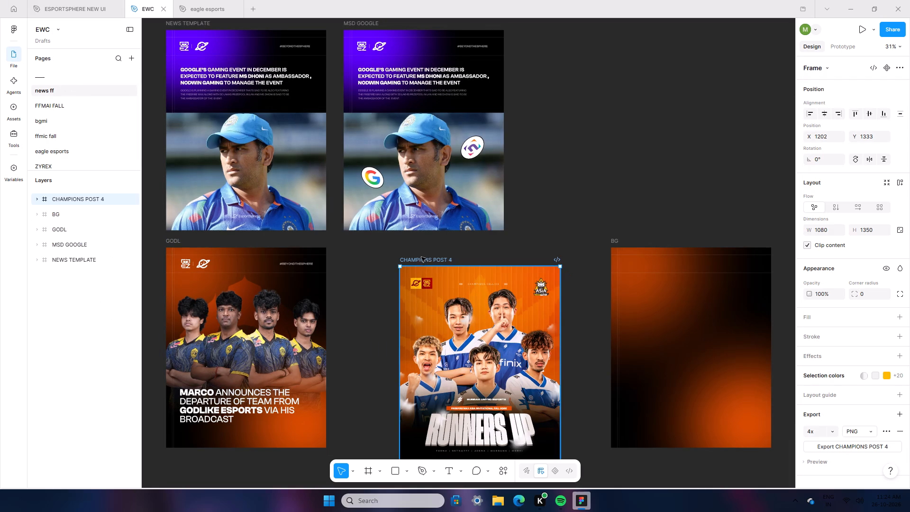
drag(421, 257, 374, 239)
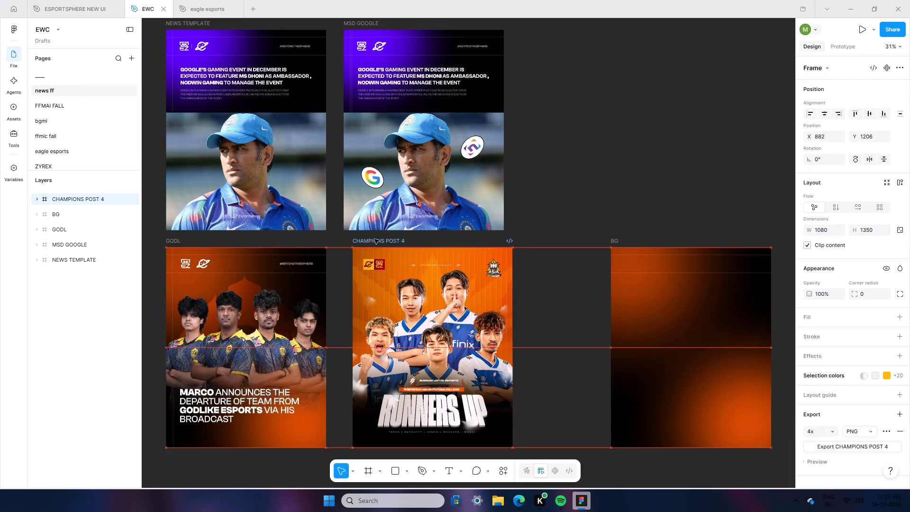
drag(374, 239, 368, 240)
click(553, 322)
Delete the players' image, the RUNNERS UP title group, the team name and the player-name line from CHAMPIONS POST 4.
click(386, 304)
key(BackSpace)
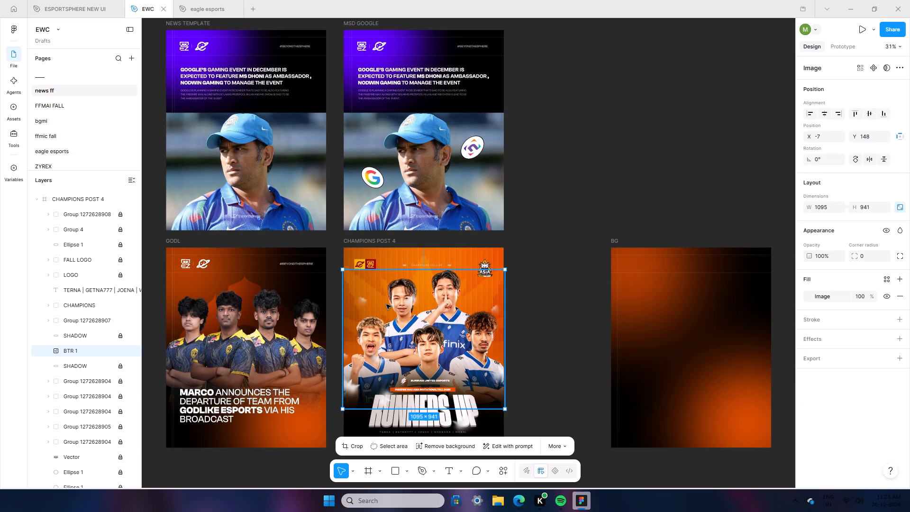
click(428, 400)
key(BackSpace)
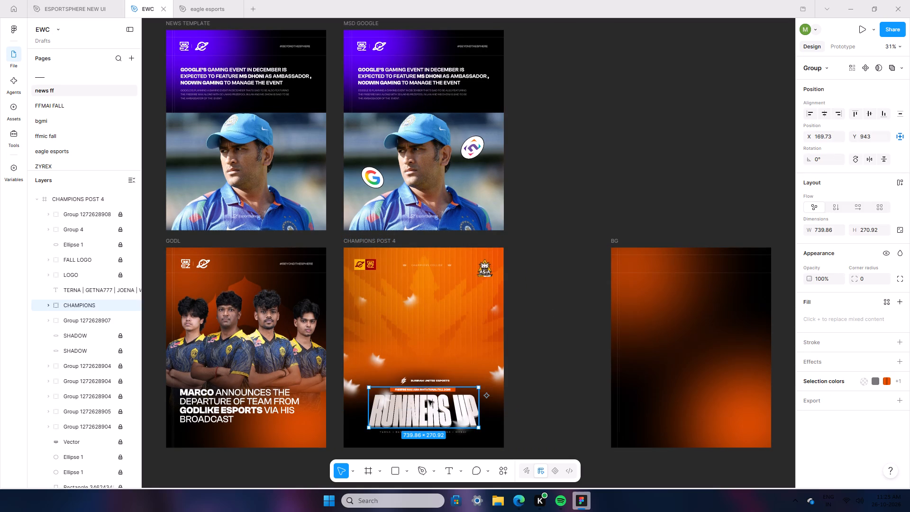
click(428, 380)
key(BackSpace)
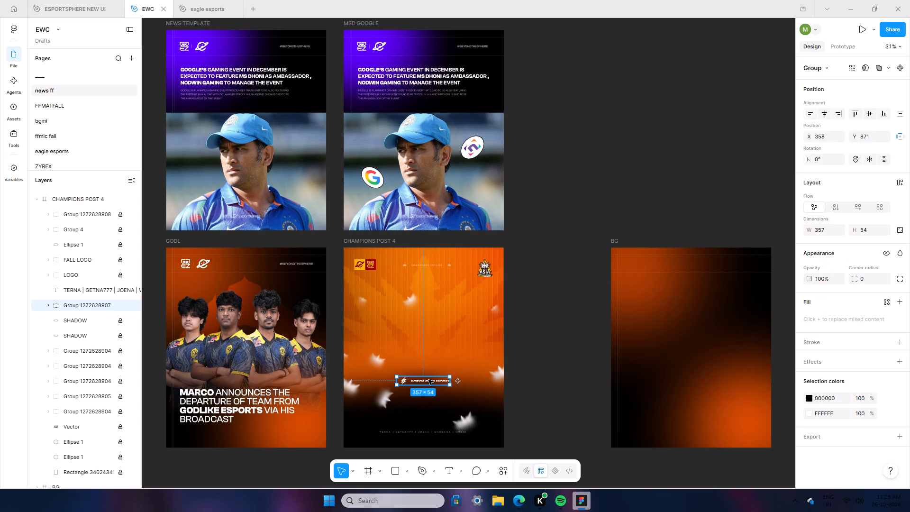
click(409, 433)
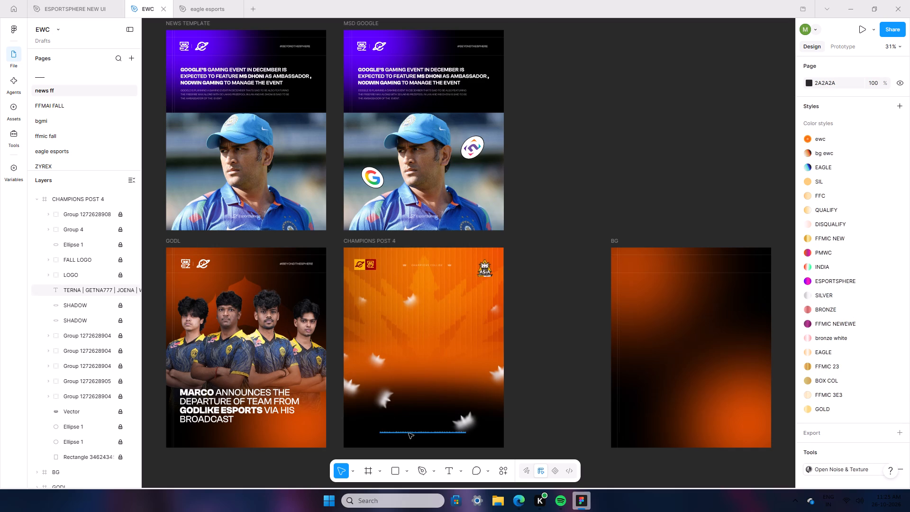
key(BackSpace)
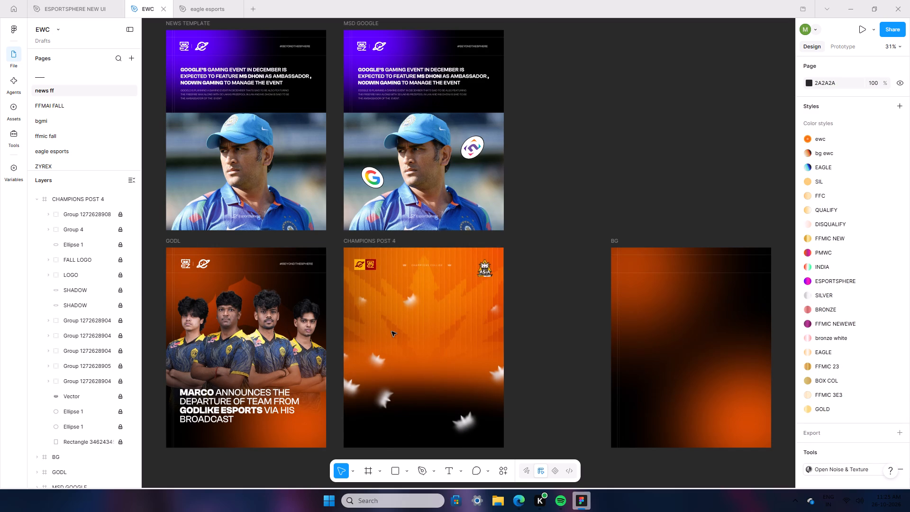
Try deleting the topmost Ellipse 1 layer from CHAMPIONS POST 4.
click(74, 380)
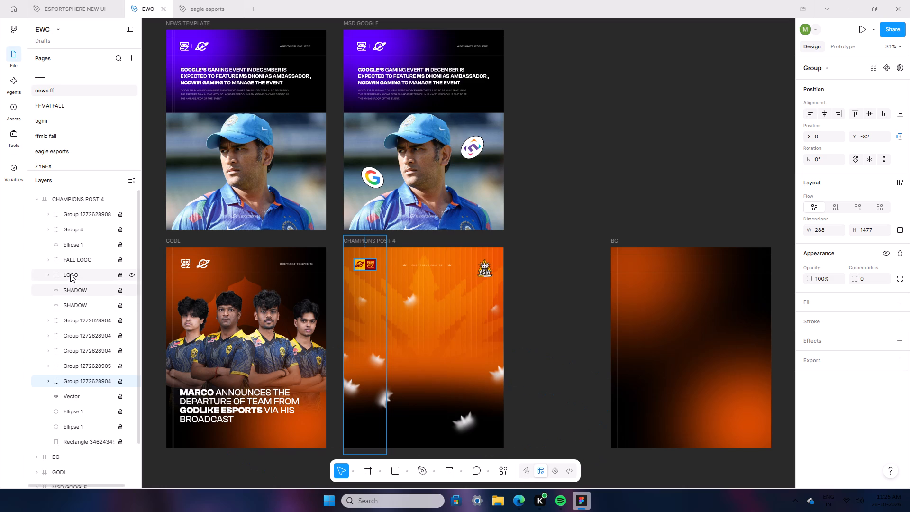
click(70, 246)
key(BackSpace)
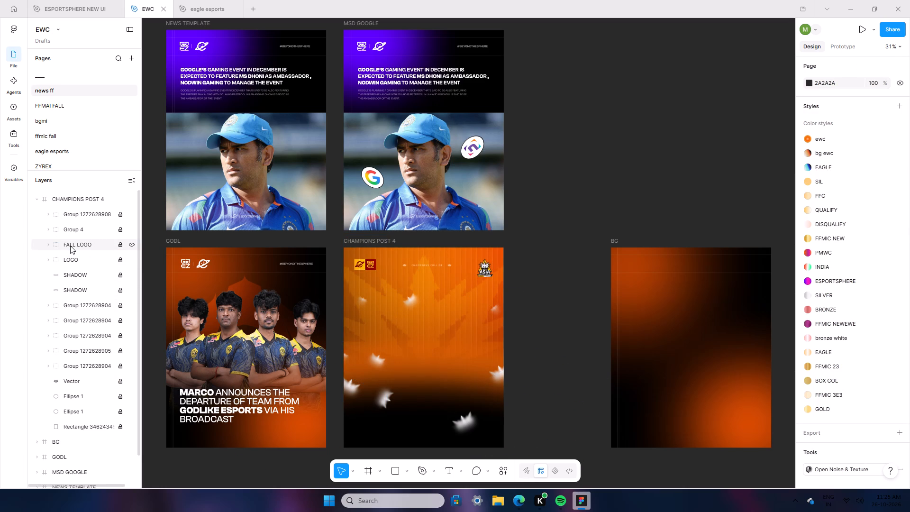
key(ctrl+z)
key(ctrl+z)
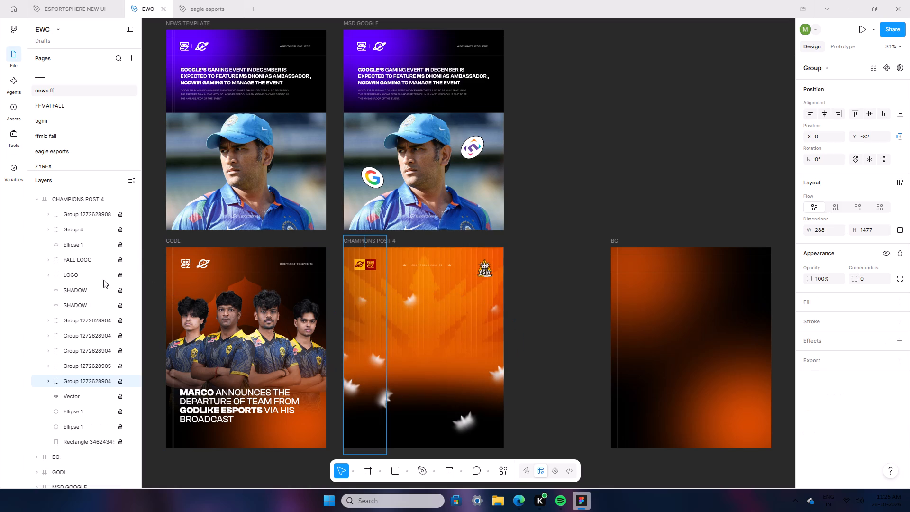
Check the orange E86400 SHADOW ellipse by toggling its visibility, and delete it from CHAMPIONS POST 4.
click(89, 299)
click(127, 306)
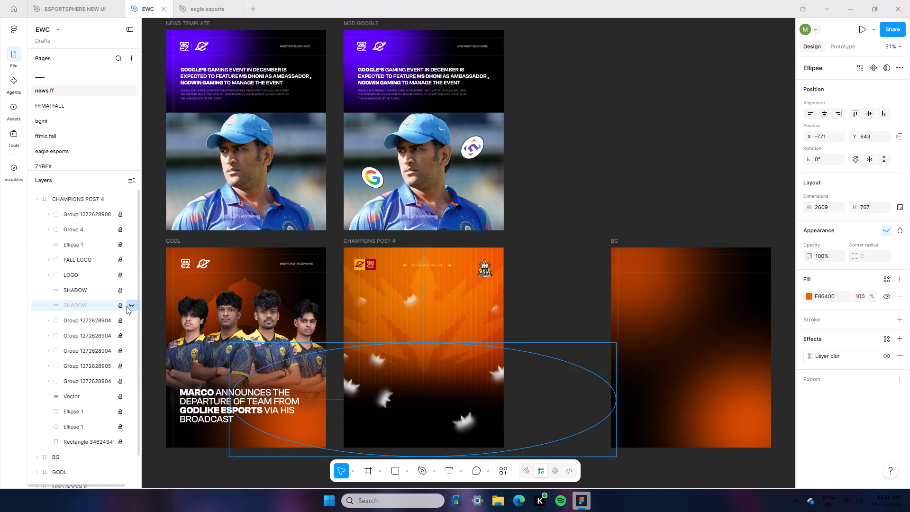
click(128, 306)
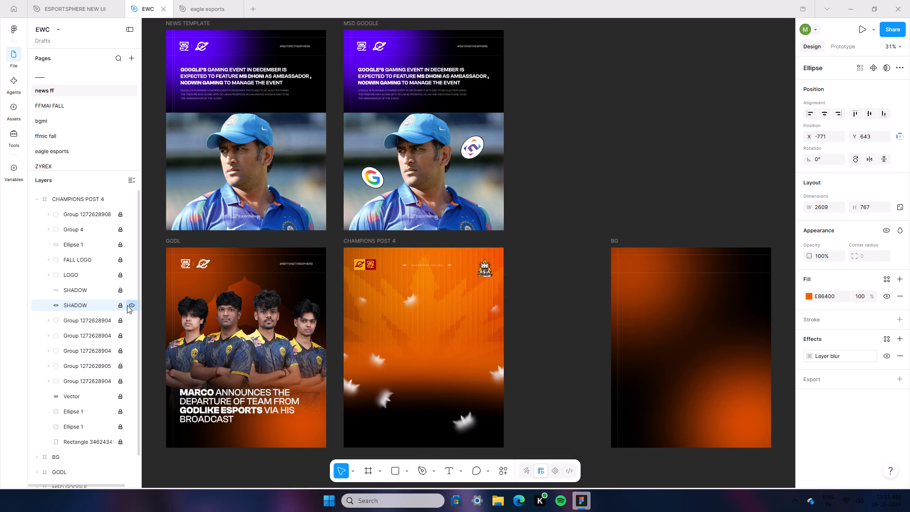
click(127, 305)
click(94, 303)
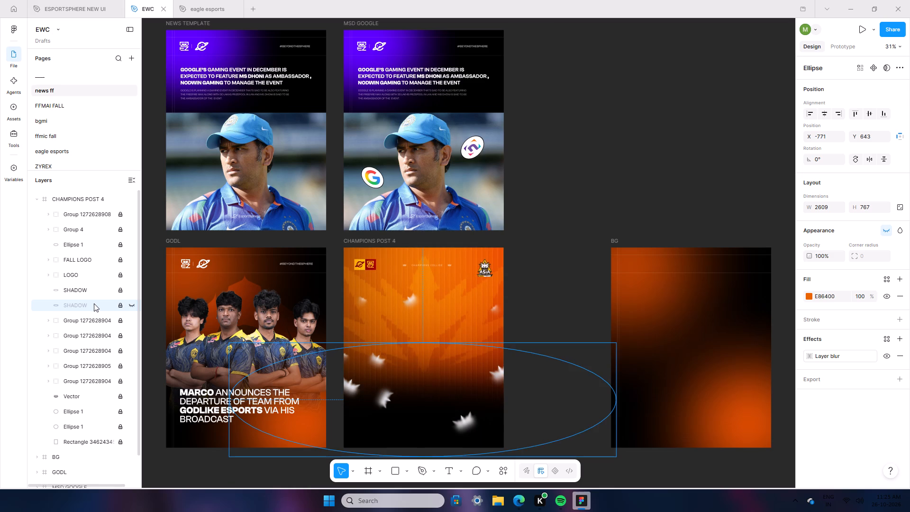
key(BackSpace)
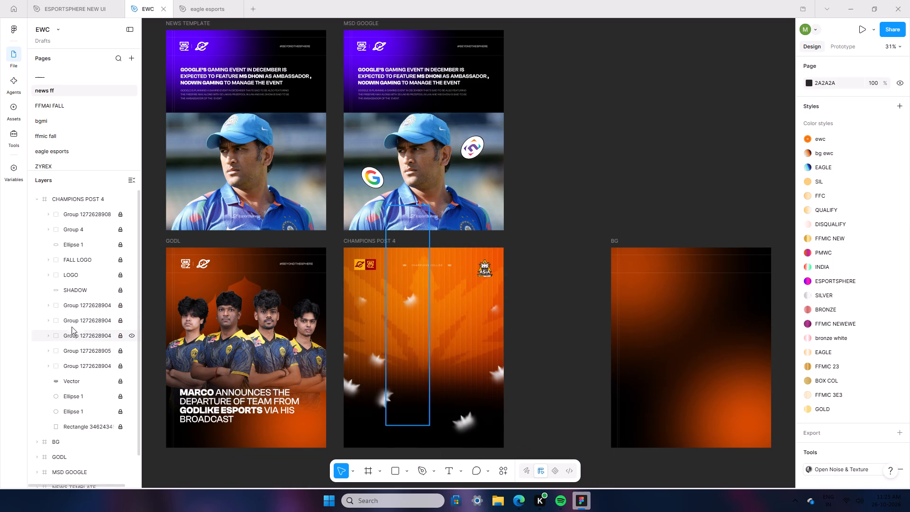
Delete the scattered leaves group and the large leaf Vector from the CHAMPIONS POST 4 background.
click(74, 218)
key(BackSpace)
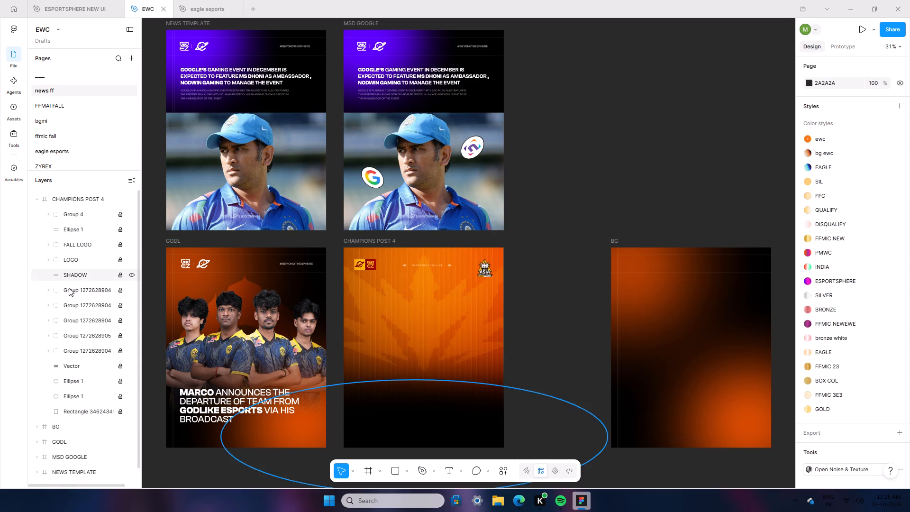
click(67, 361)
key(BackSpace)
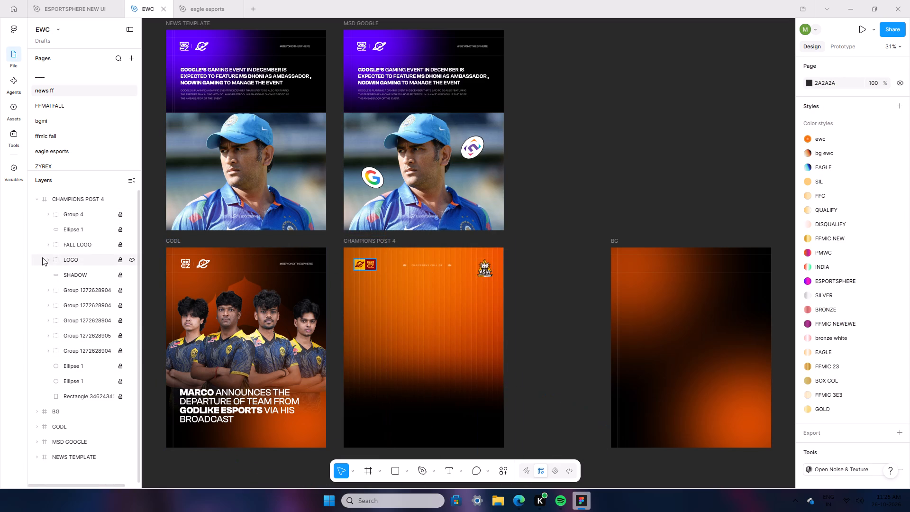
Unlock the black SHADOW ellipse, centre it at the poster's base at about X -765, Y 880, and lock it again.
click(74, 277)
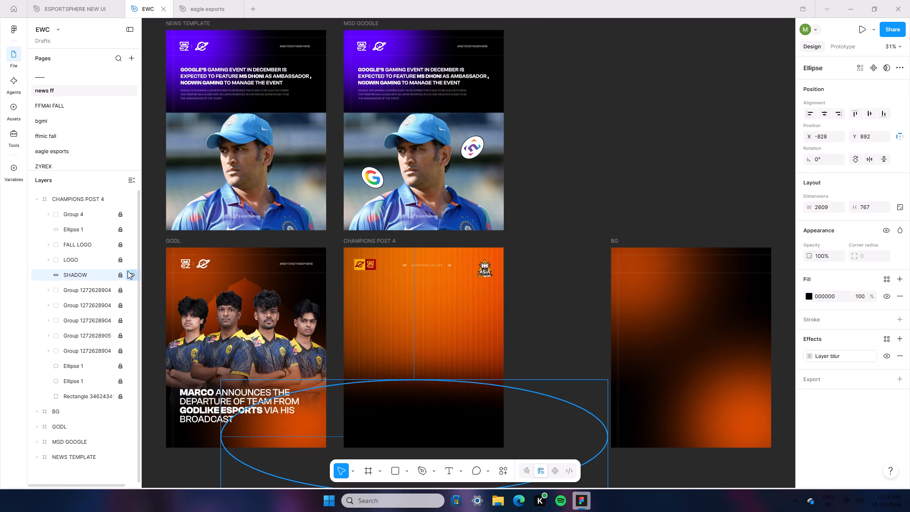
click(131, 275)
click(133, 274)
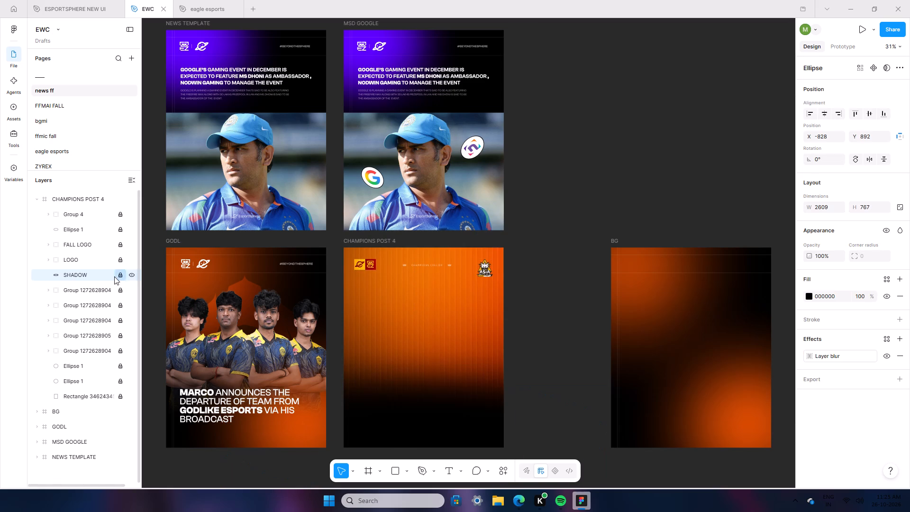
click(130, 274)
click(130, 274)
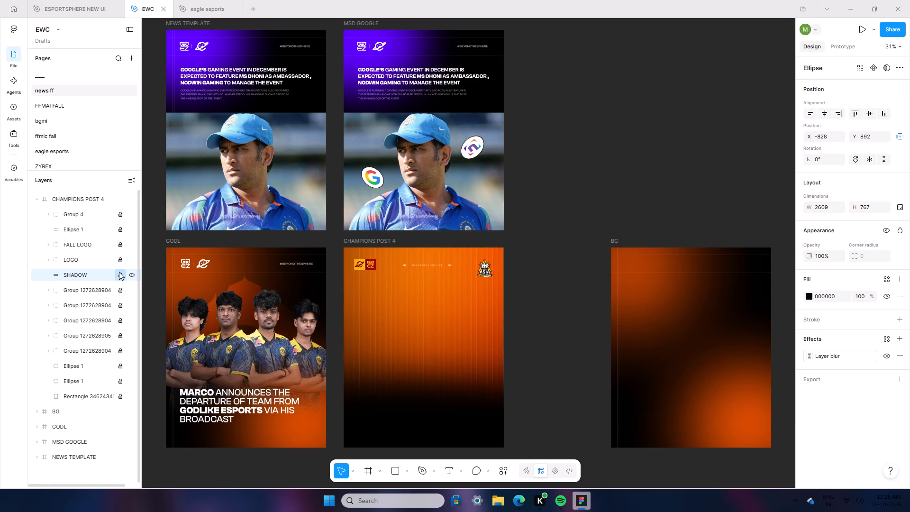
click(119, 271)
drag(415, 404, 422, 404)
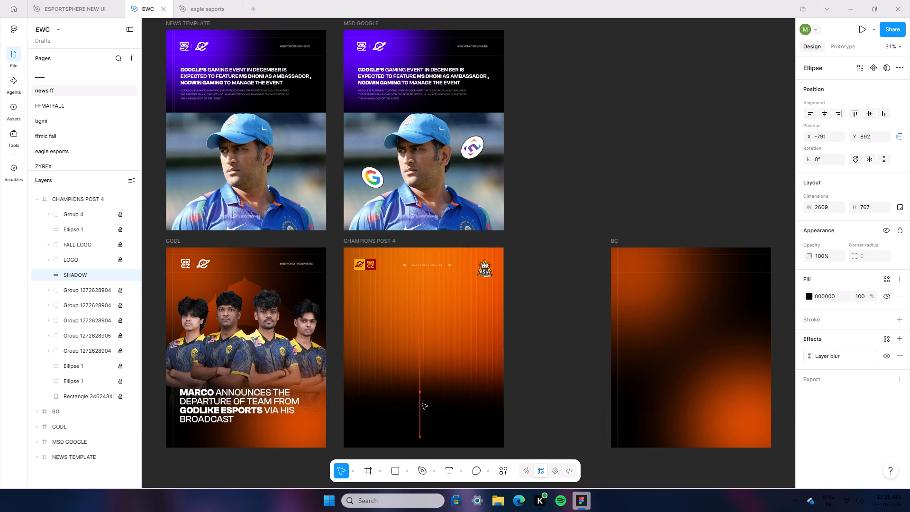
drag(422, 404, 422, 403)
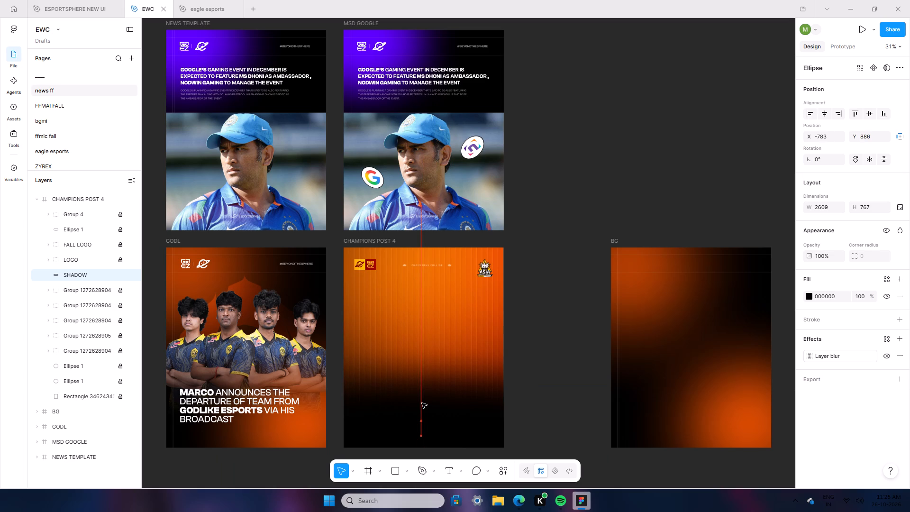
drag(422, 403, 422, 403)
click(422, 403)
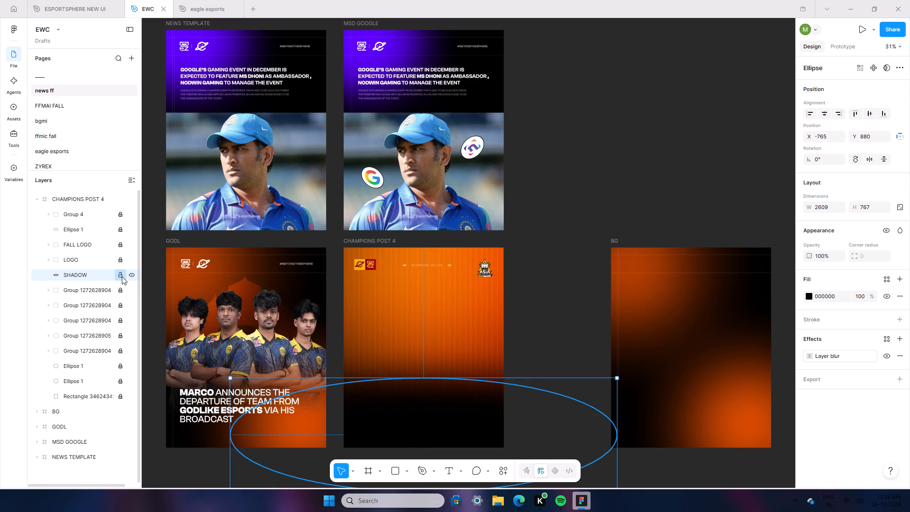
click(122, 276)
click(587, 356)
Set the layer blur of the black SHADOW ellipse to 300.
scroll(506, 392, up, 7)
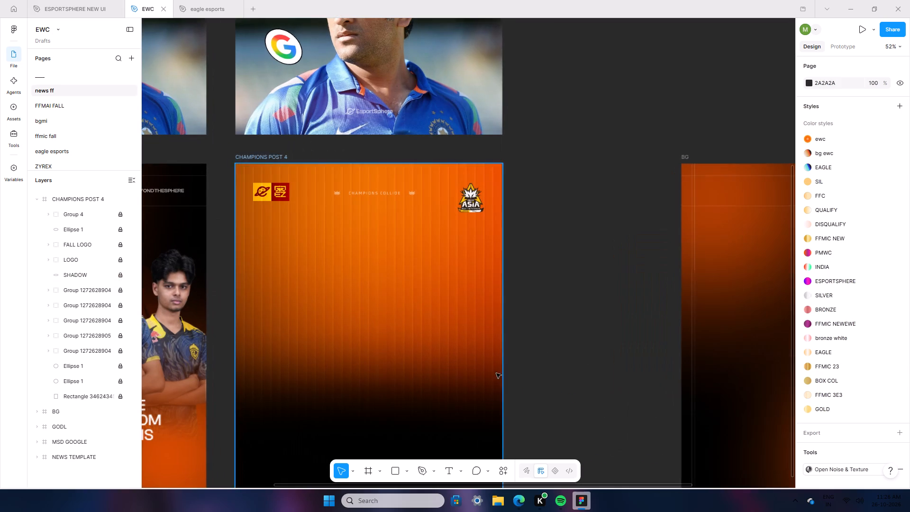
click(66, 273)
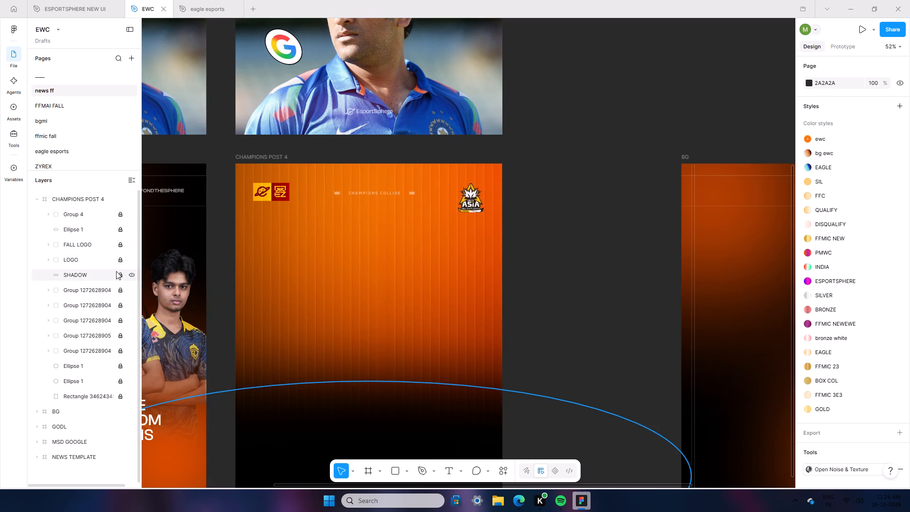
click(837, 354)
click(758, 393)
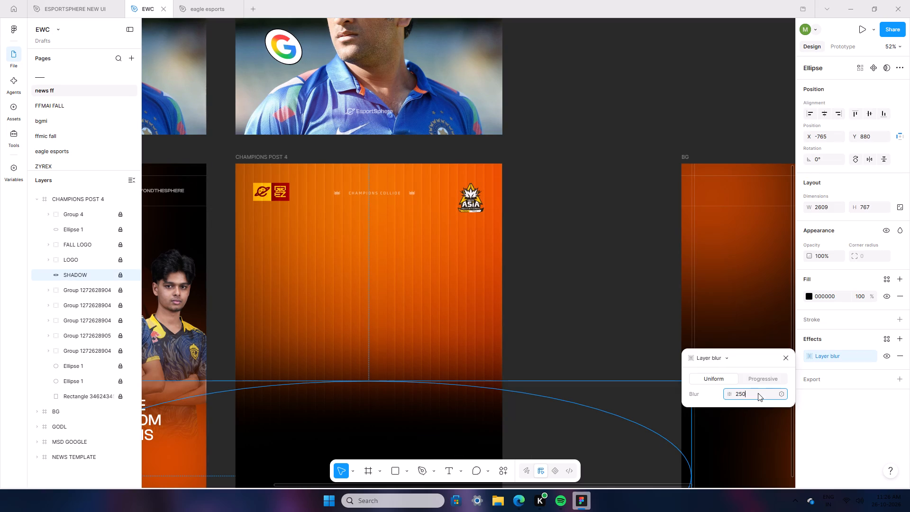
text(300)
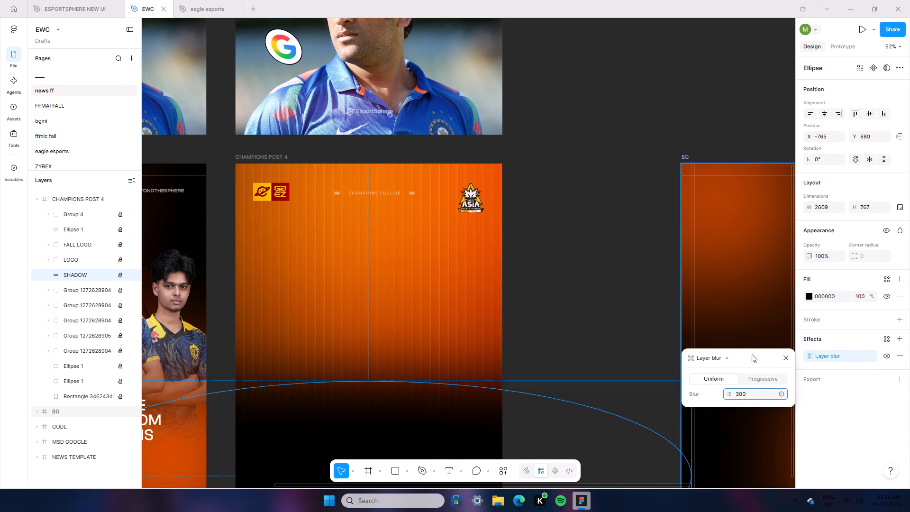
click(766, 355)
click(544, 315)
Delete the FALL LOGO group and the CHAMPIONS COLLIDE tagline group from CHAMPIONS POST 4.
scroll(538, 324, down, 5)
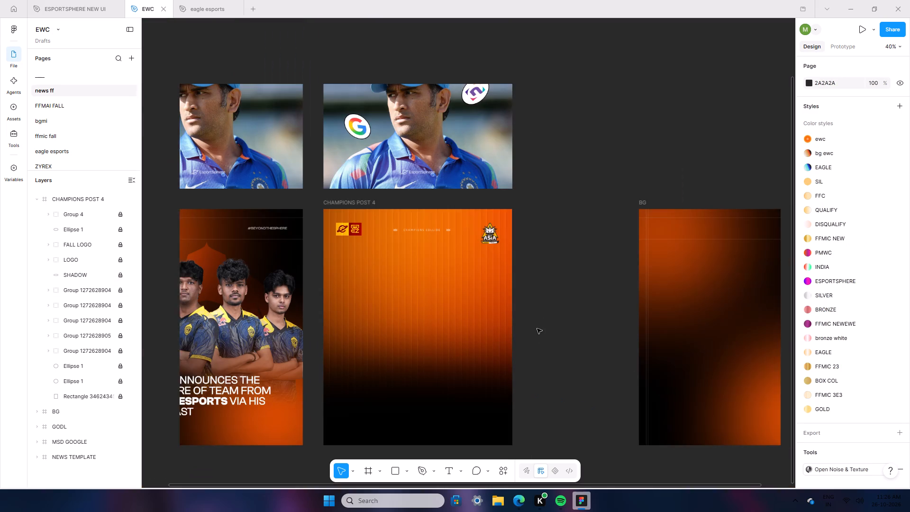
scroll(564, 411, up, 3)
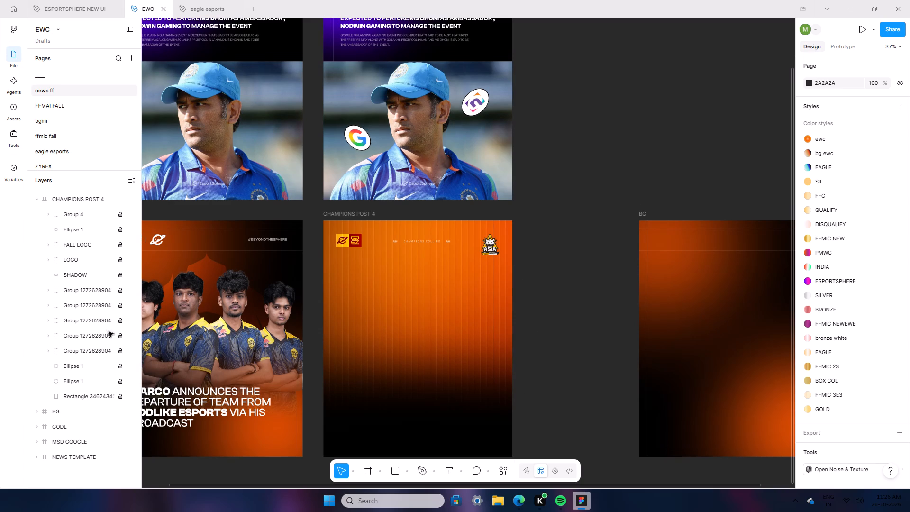
click(71, 247)
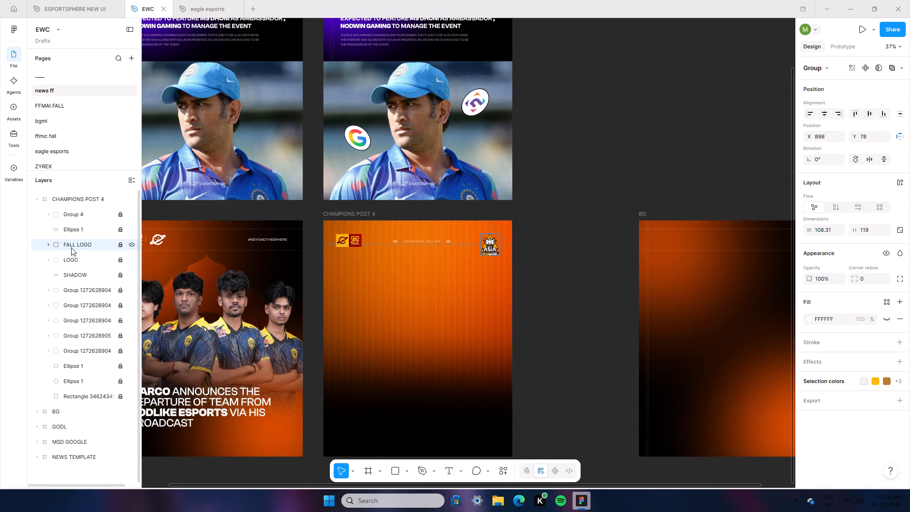
key(BackSpace)
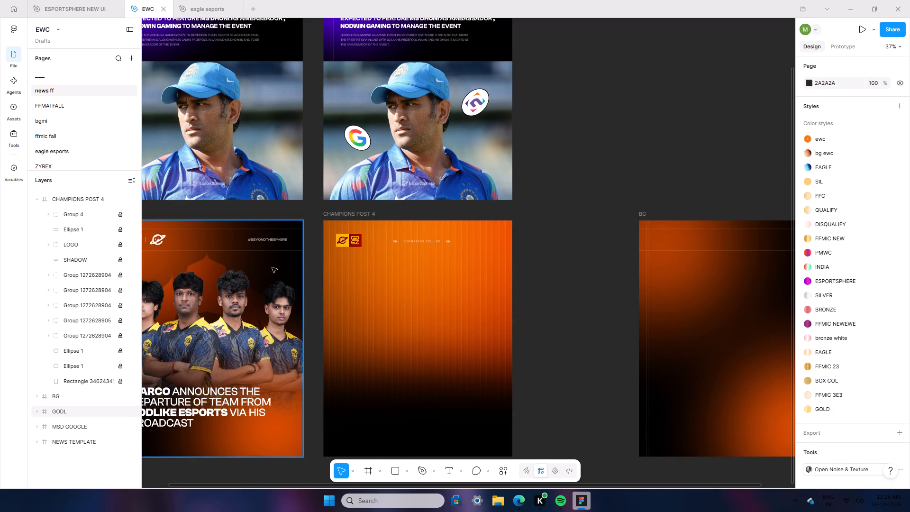
click(81, 216)
key(BackSpace)
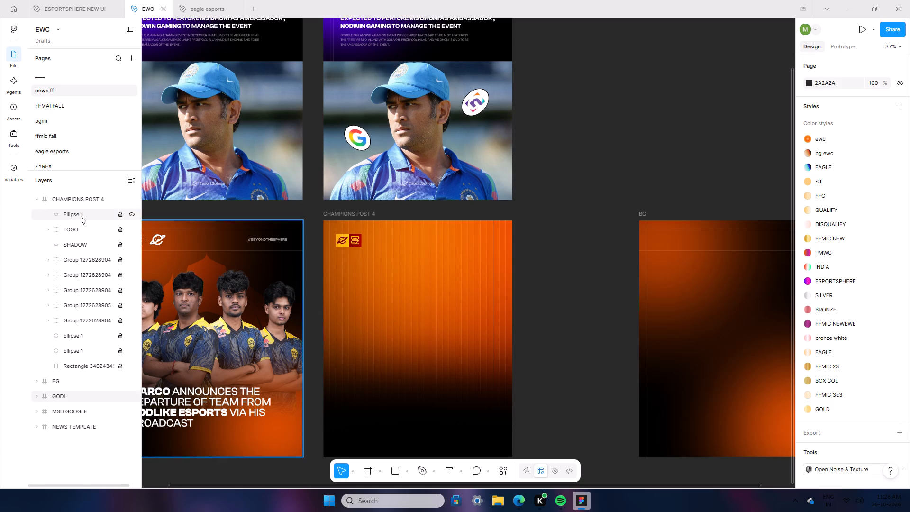
Add a text layer in the empty space between CHAMPIONS POST 4 and BG, starting with "things".
ctrl+scroll(562, 358, up, 6)
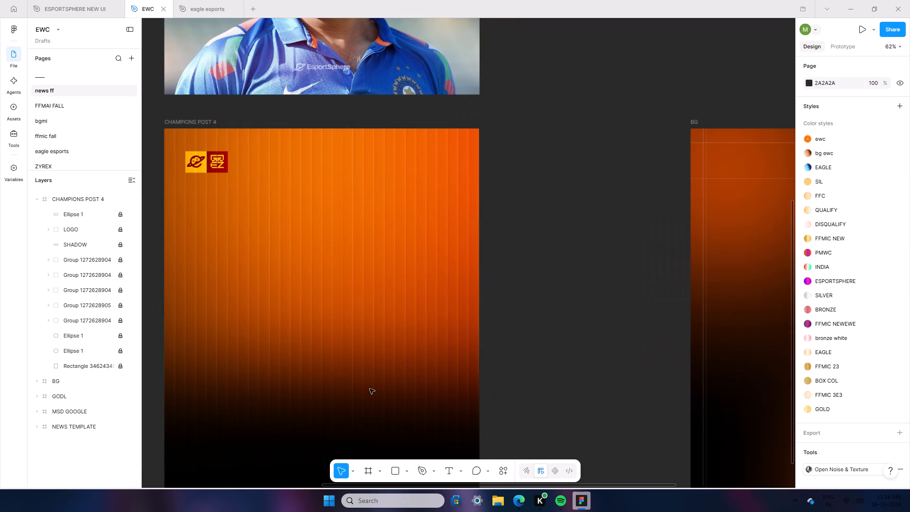
ctrl+scroll(348, 391, up, 3)
ctrl+scroll(343, 378, down, 5)
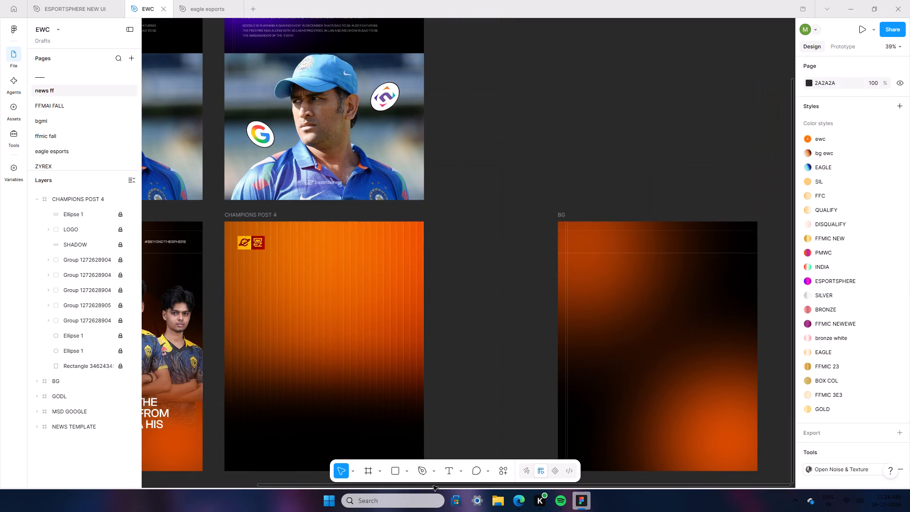
drag(432, 485, 319, 456)
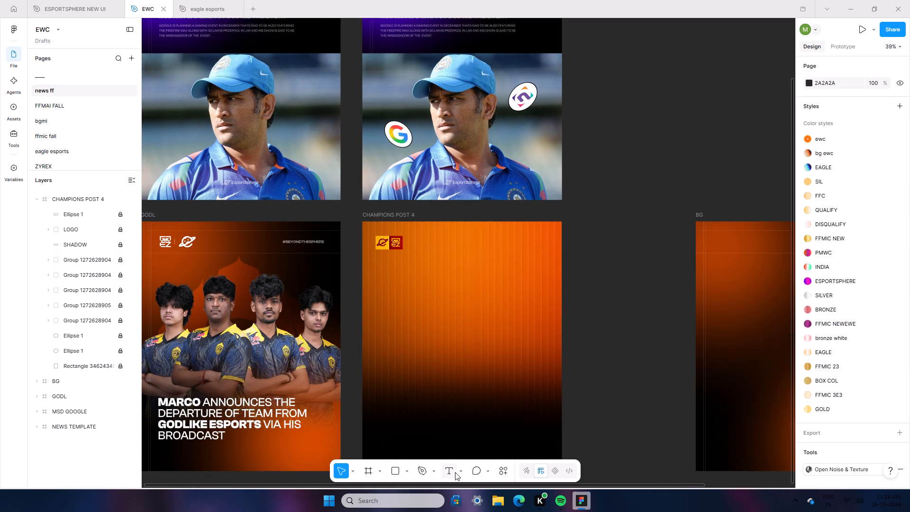
click(452, 470)
click(595, 377)
text(things)
key(space)
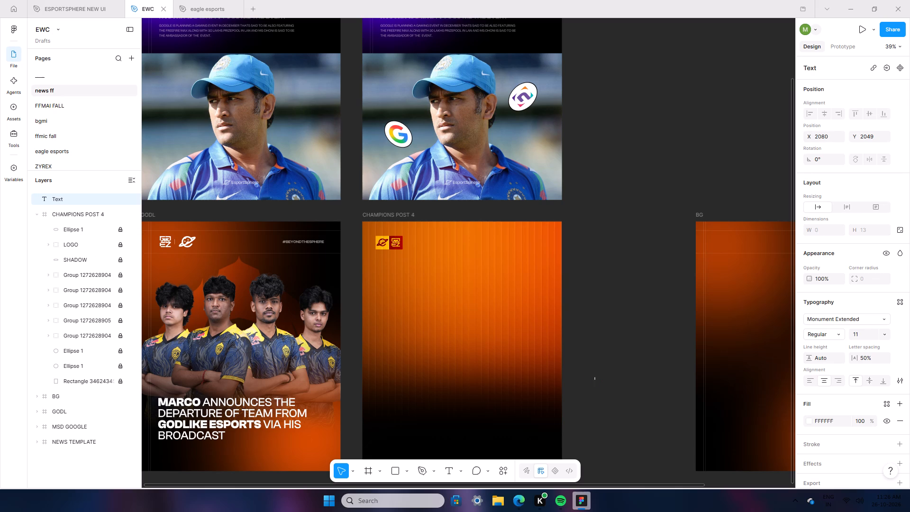
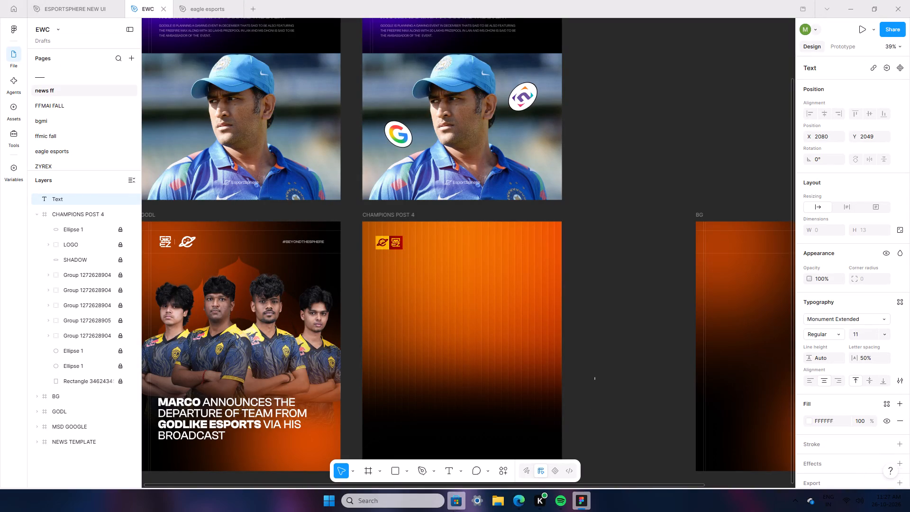
Add a text layer reading "CLOSER THAN YOU THINK" in the empty space between CHAMPIONS POST 4 and BG.
click(452, 470)
click(603, 401)
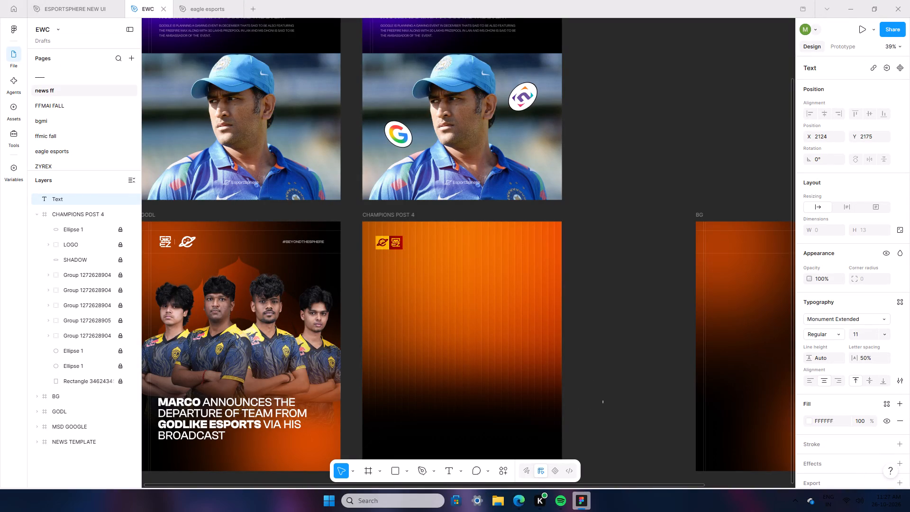
text(CLOSER THAN)
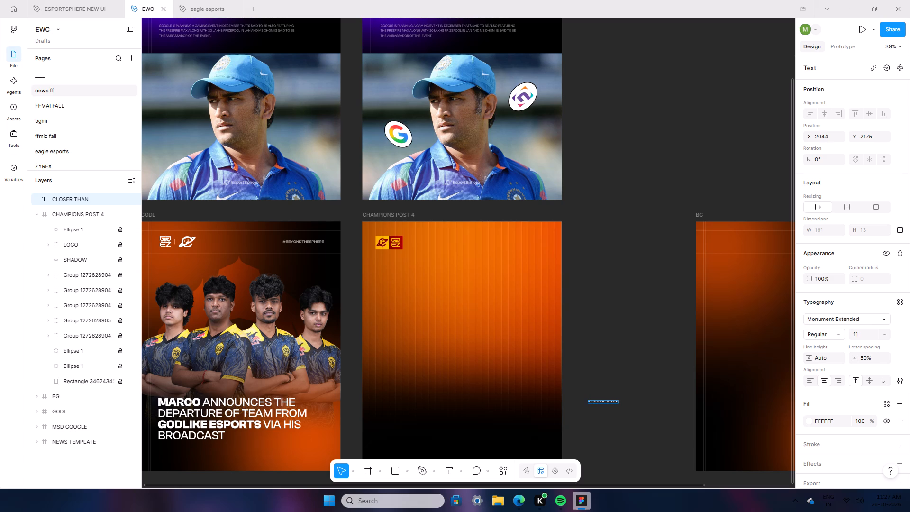
key(Return)
text(YOU THI)
key(ctrl+z)
key(ctrl+z)
key(space)
text(YOU THINK)
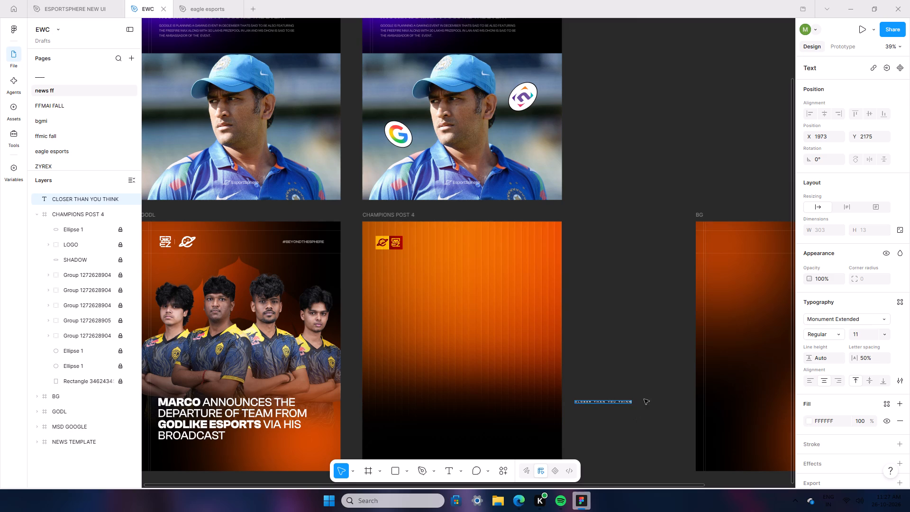
click(639, 386)
Change the CLOSER THAN YOU THINK text's font to SharpGrotesk TRIAL Black and set its letter spacing to 0%.
click(824, 321)
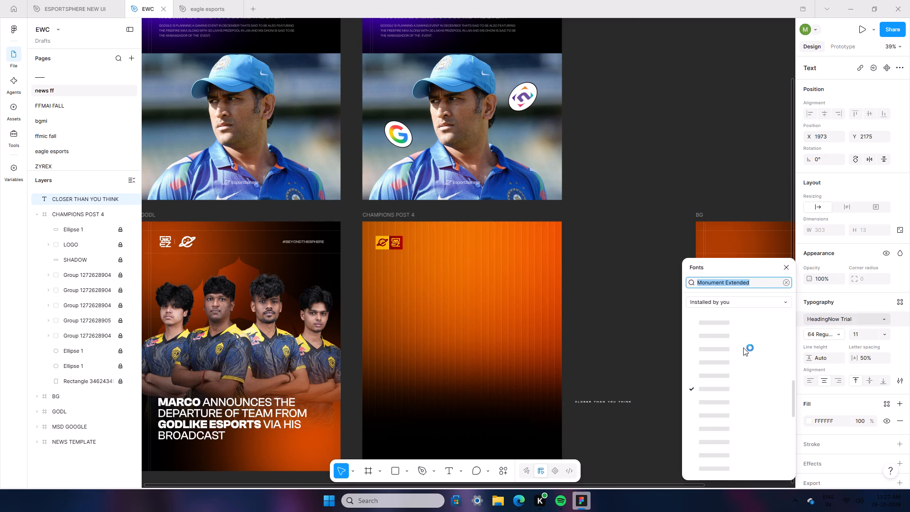
scroll(732, 443, up, 4)
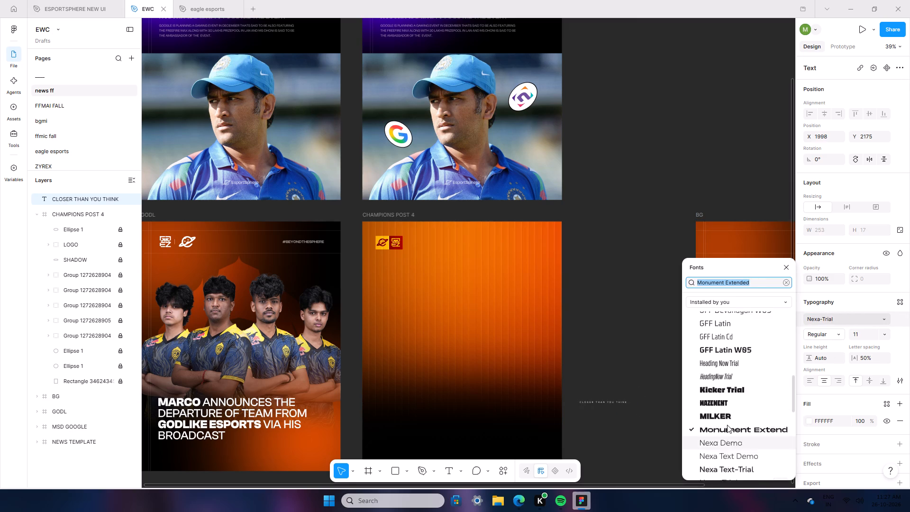
scroll(719, 410, up, 6)
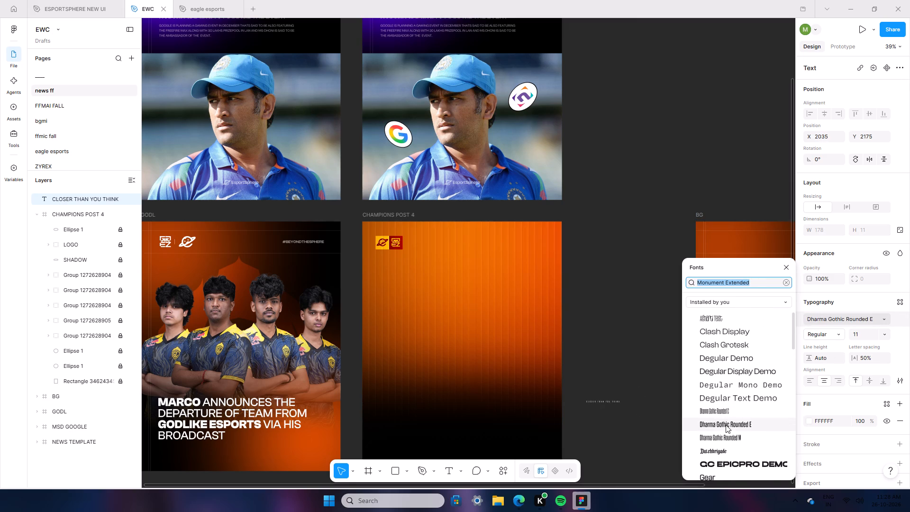
scroll(719, 377, up, 9)
scroll(718, 370, down, 7)
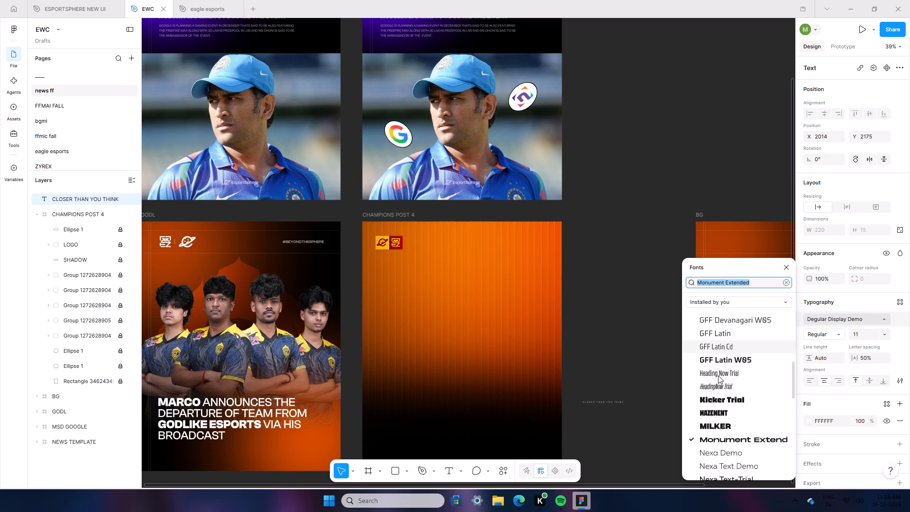
scroll(718, 375, down, 17)
scroll(709, 389, up, 1)
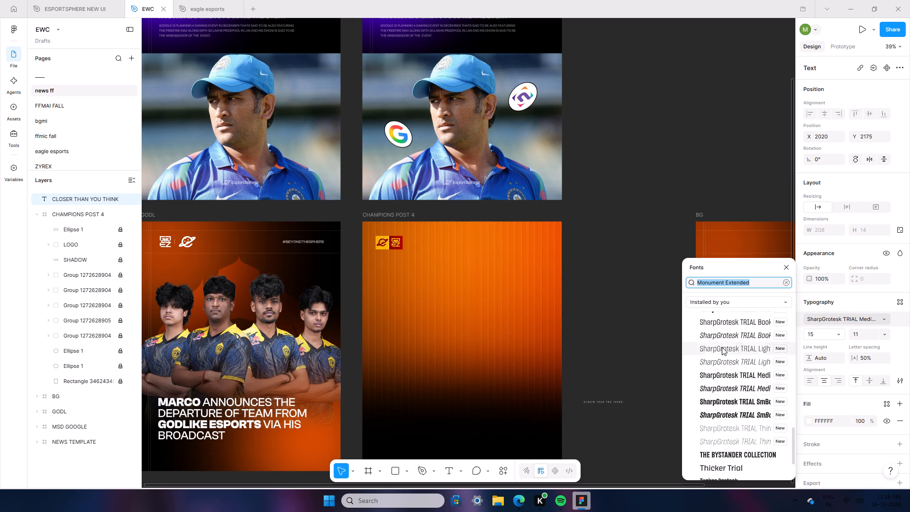
scroll(723, 346, up, 2)
click(747, 364)
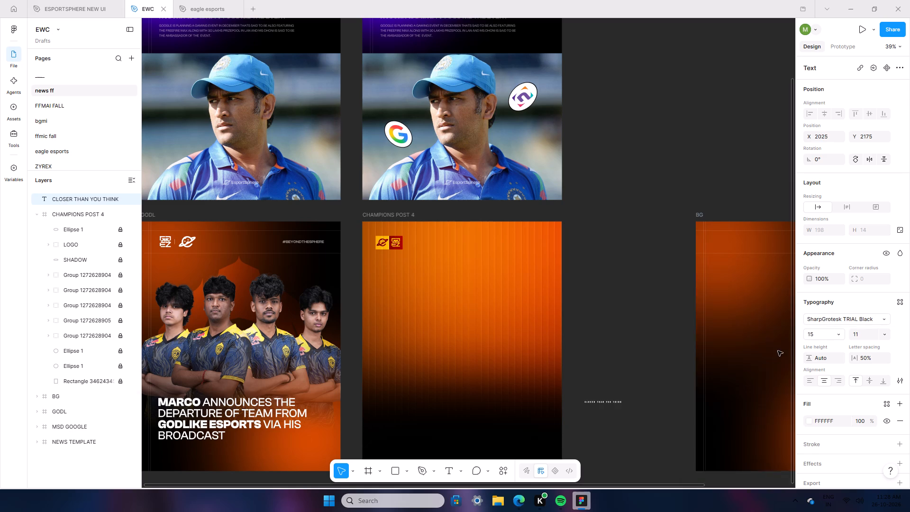
click(877, 357)
key(0)
click(898, 347)
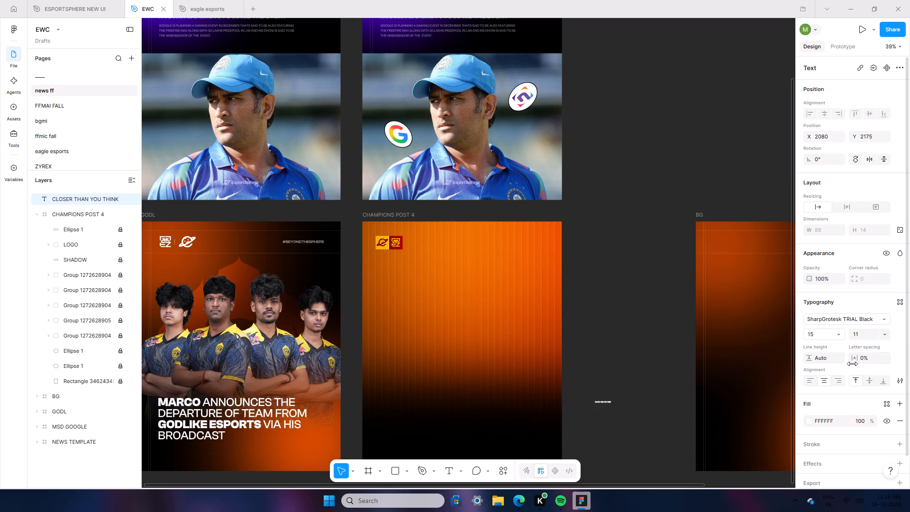
Set the CLOSER THAN YOU THINK text to font style 10 and size 200.
click(885, 331)
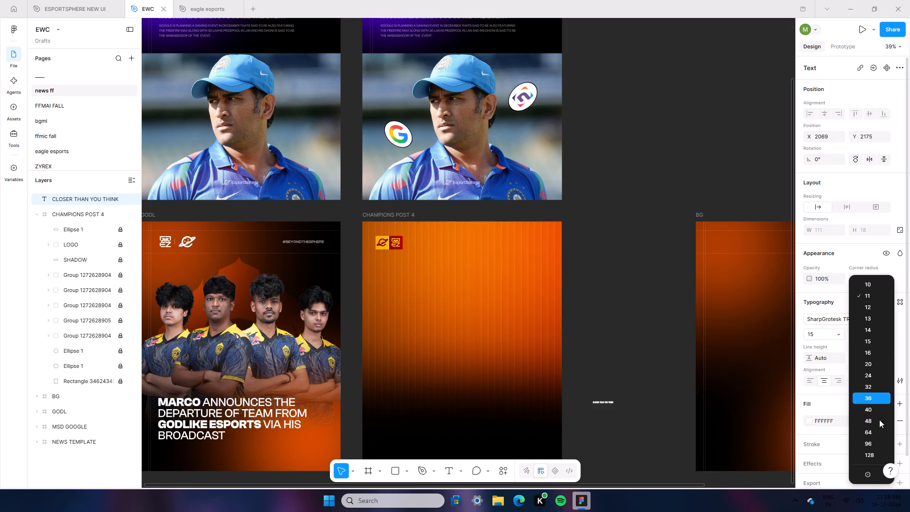
click(879, 461)
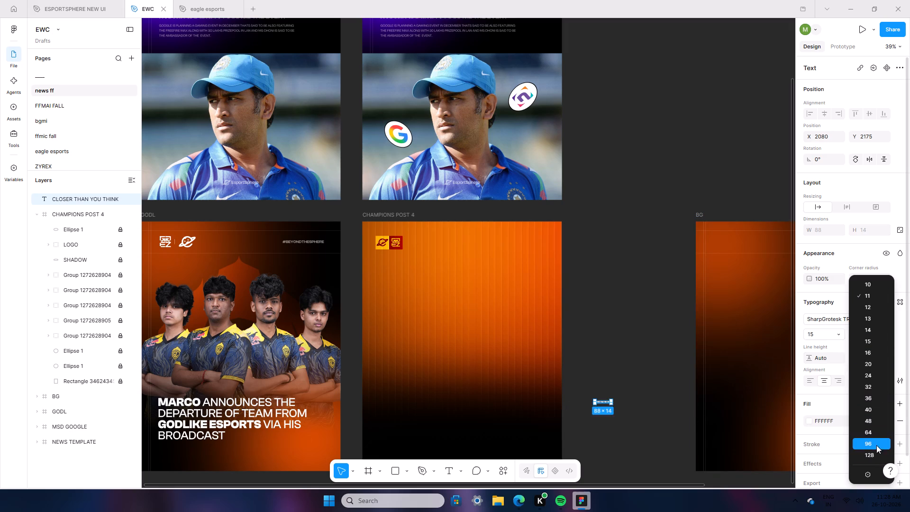
click(874, 455)
click(833, 331)
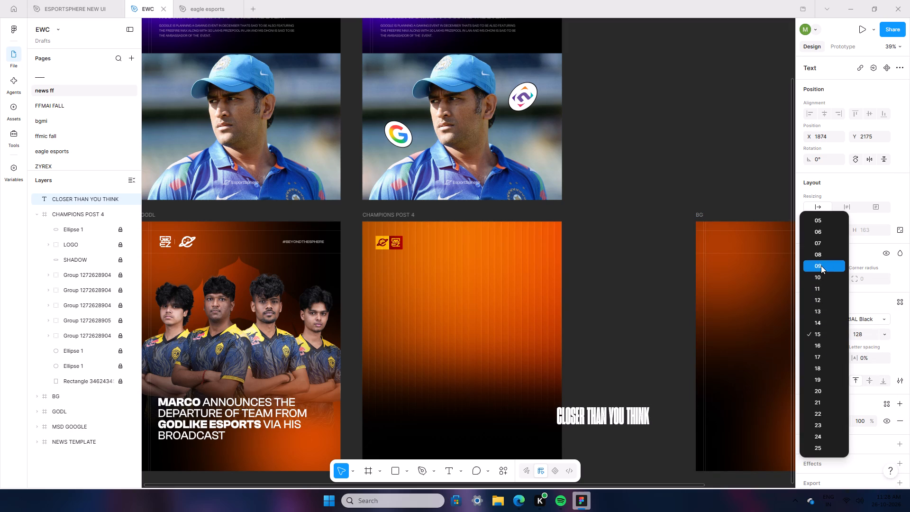
click(821, 282)
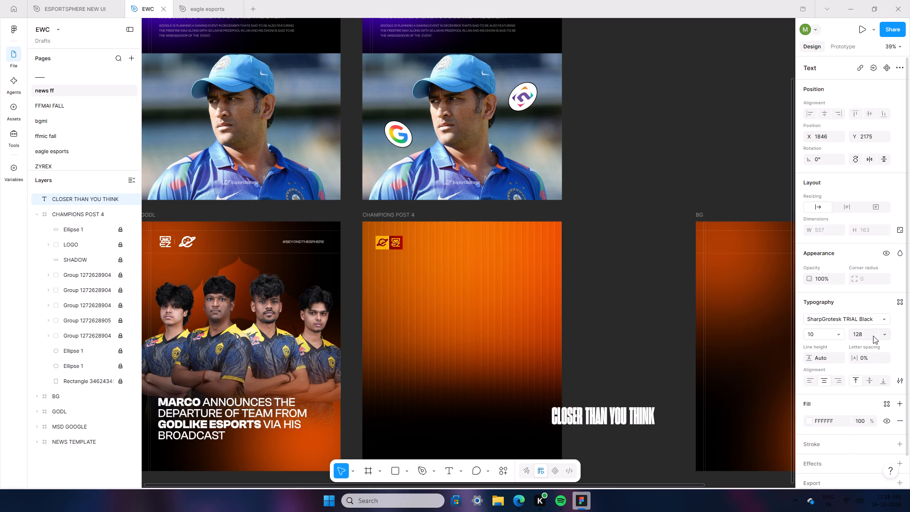
click(873, 336)
text(20)
key(0)
click(897, 342)
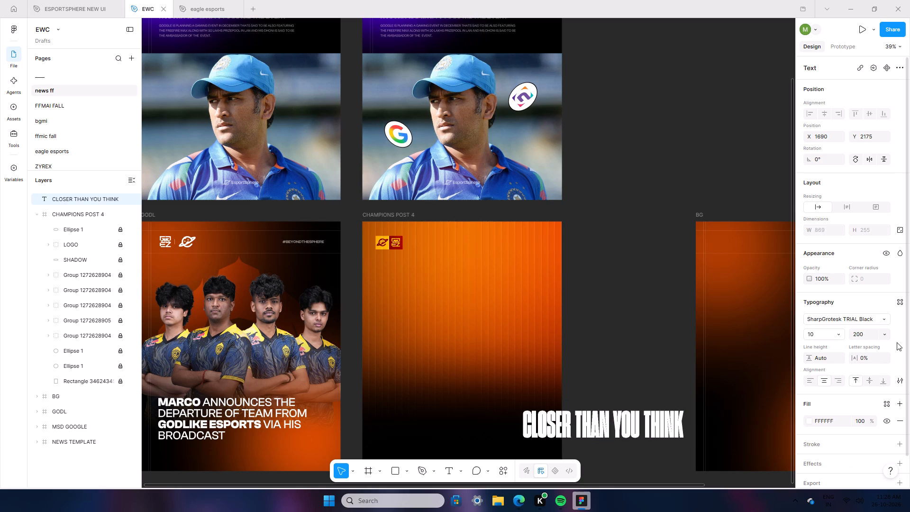
Narrow the headline's text box to about 631 wide so it wraps onto two lines, and move it into CHAMPIONS POST 4.
drag(684, 430, 639, 425)
drag(601, 453, 446, 318)
Reduce the headline's line height to 157 and left-align its text.
click(818, 358)
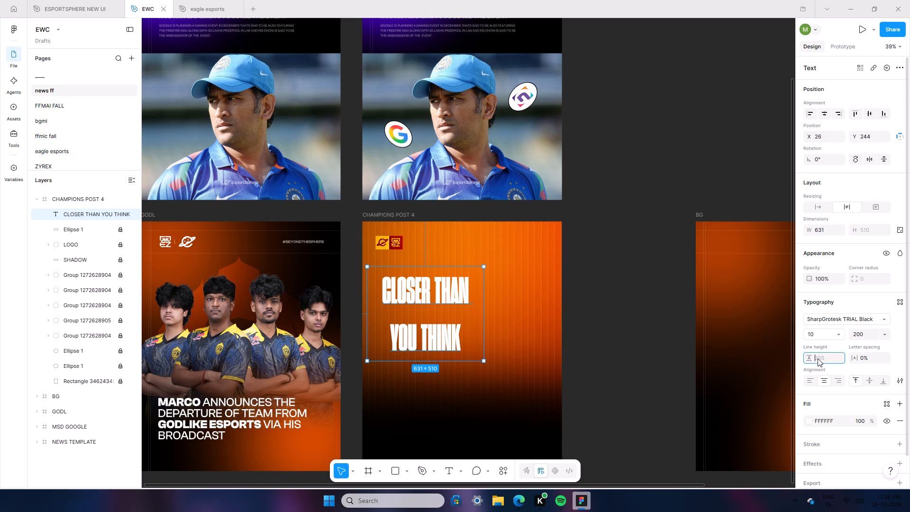
key(Down)
key(Down)
key(Down)
key(Down)
key(Down)
key(Down)
key(Down)
key(Down)
key(Down)
key(Down)
key(Down)
key(Down)
key(Down)
key(Down)
key(Down)
key(Down)
key(Down)
key(Down)
key(Down)
key(Down)
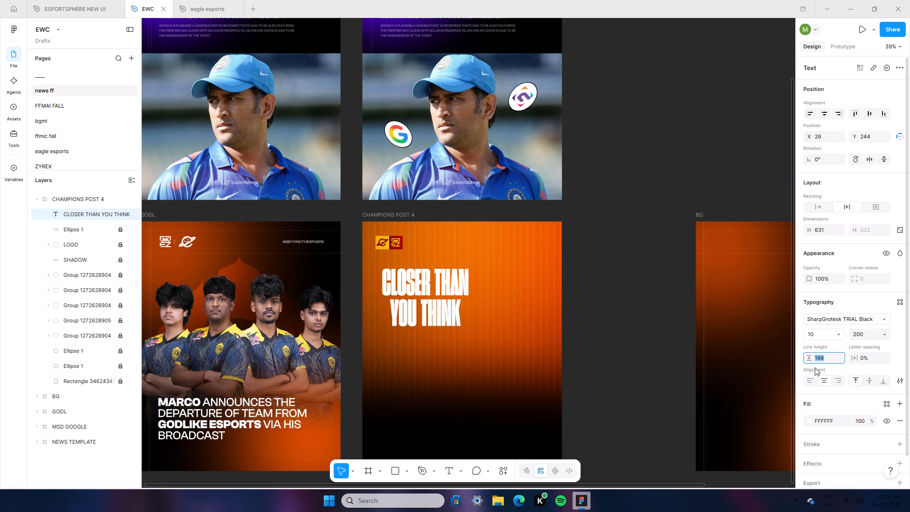
click(809, 379)
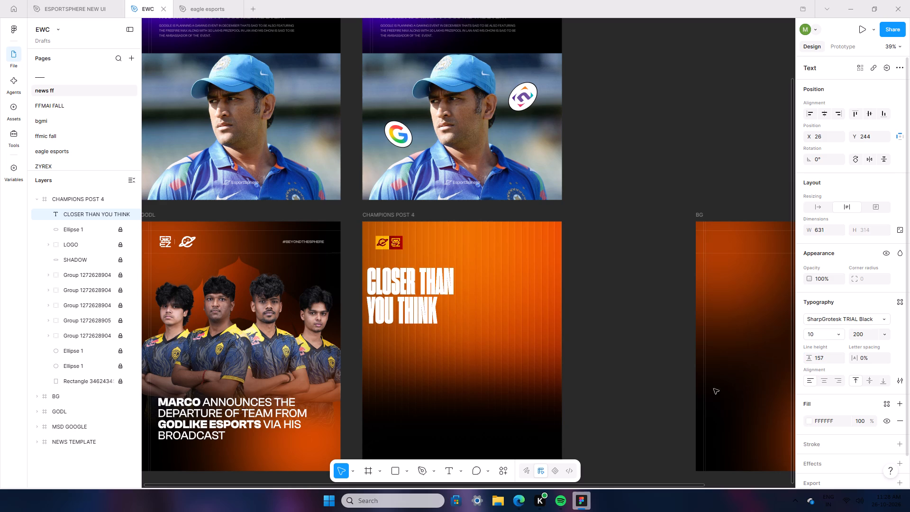
Place the CLOSER THAN YOU THINK headline below the logos, left-aligned with them at about X 72, Y 246.
drag(430, 311, 439, 314)
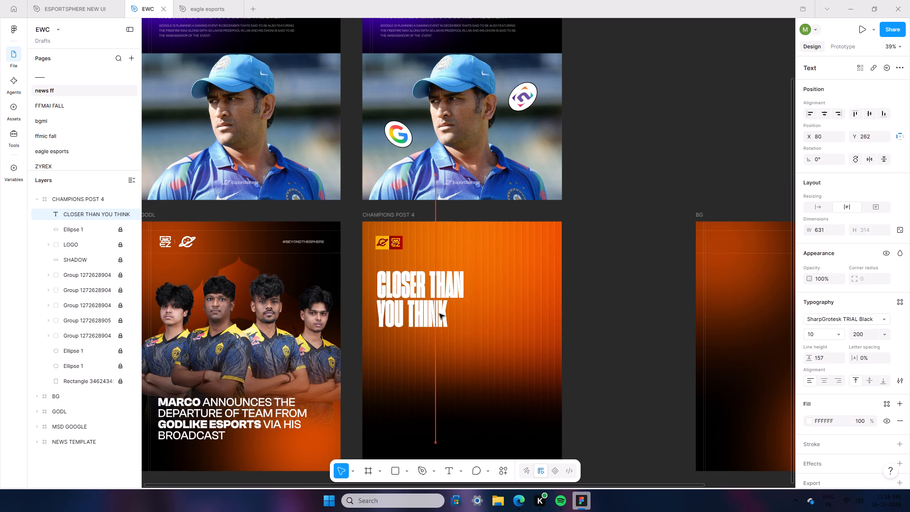
drag(439, 314, 437, 311)
click(437, 311)
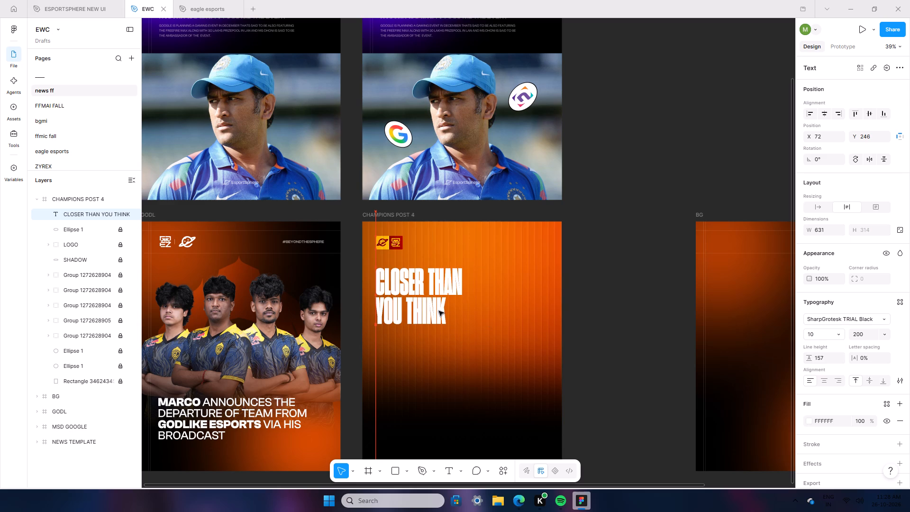
click(647, 357)
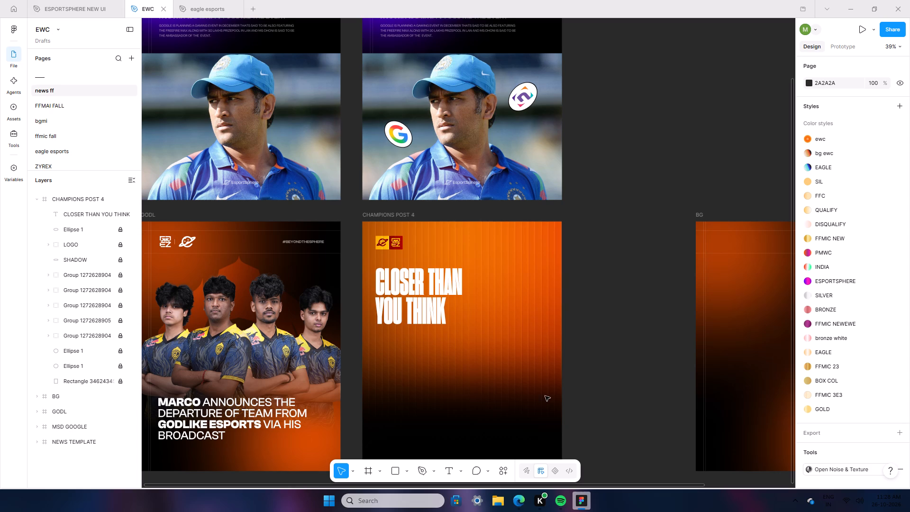
Add a new text layer starting with "Garena" in the empty space between CHAMPIONS POST 4 and BG.
scroll(546, 396, up, 1)
click(448, 469)
click(607, 423)
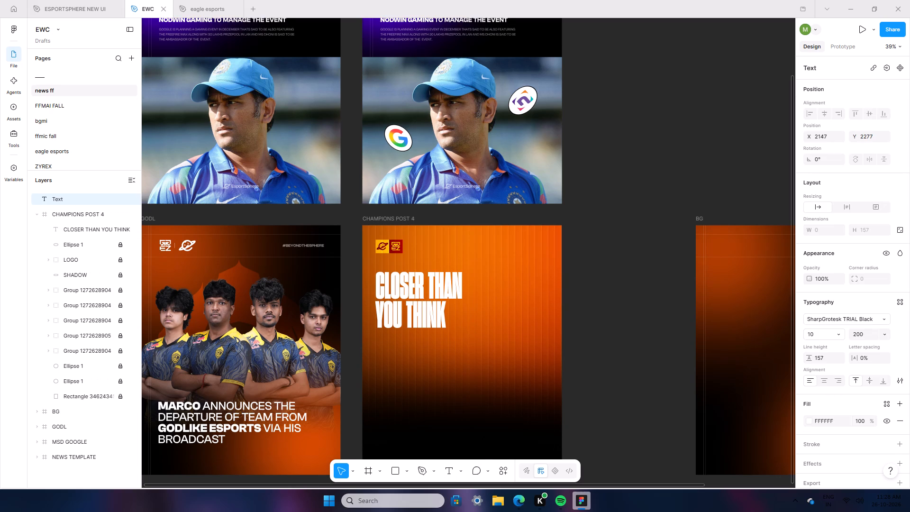
text(gaRE)
key(BackSpace)
key(BackSpace)
key(BackSpace)
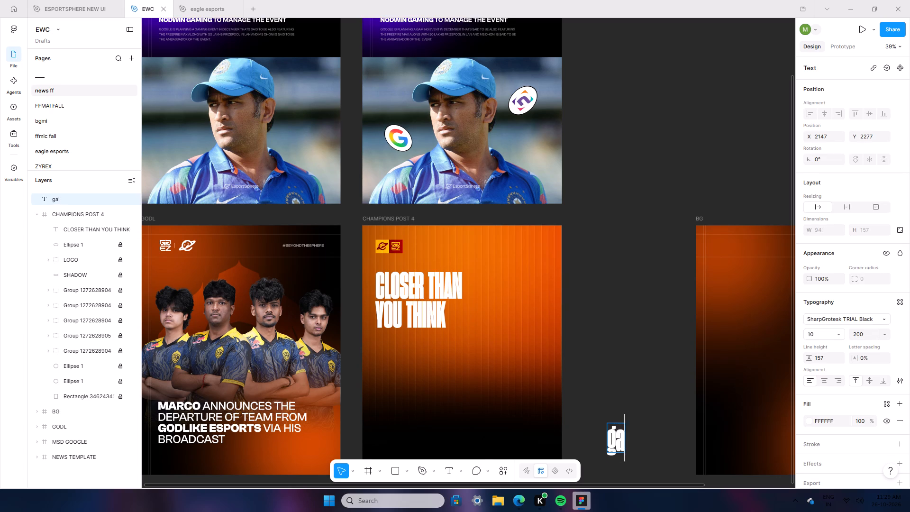
key(BackSpace)
key(BackSpace)
text(GAre)
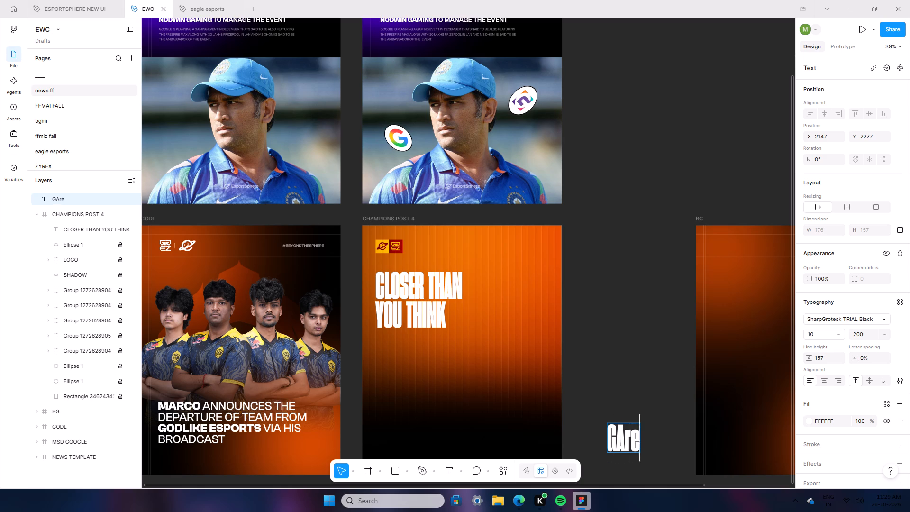
key(BackSpace)
key(BackSpace)
key(BackSpace)
key(BackSpace)
key(a)
key(BackSpace)
text(GAre)
key(BackSpace)
key(BackSpace)
key(BackSpace)
text(arena)
key(space)
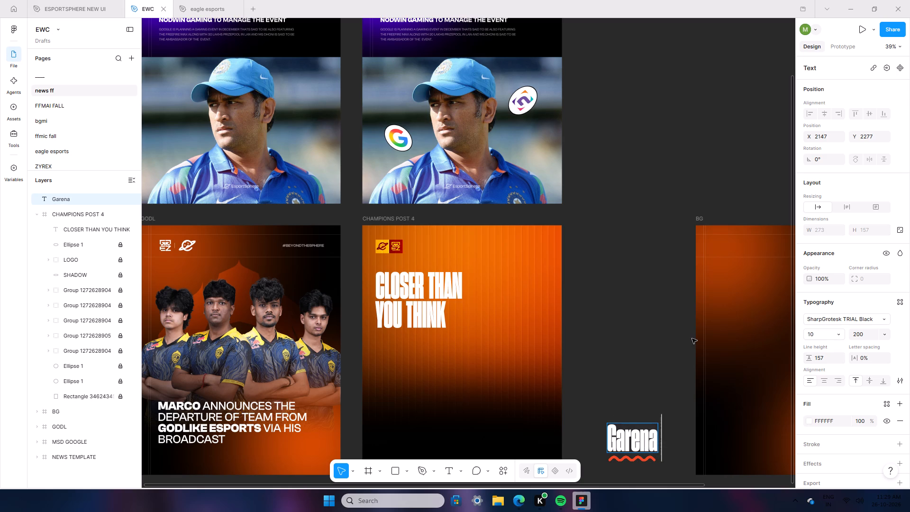
Continue the Garena text with "updates their official social media handle names from freefire".
text(updates the)
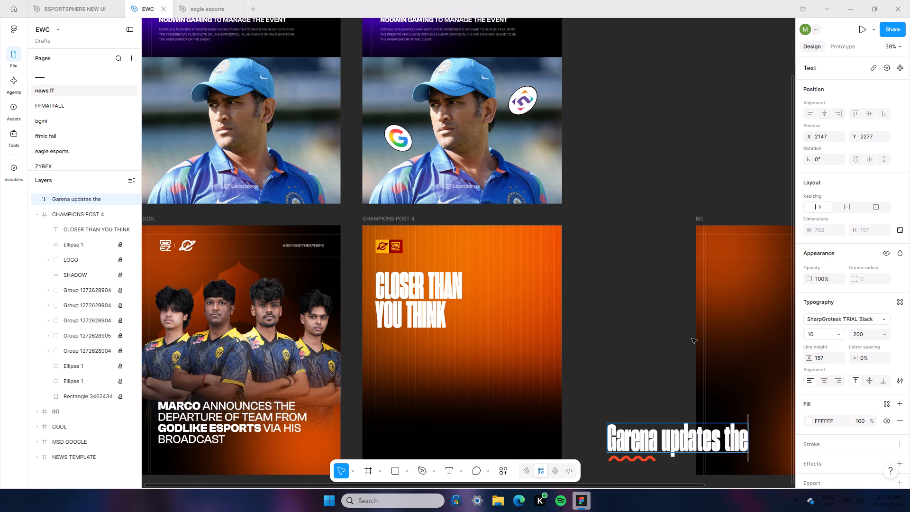
text(ir u)
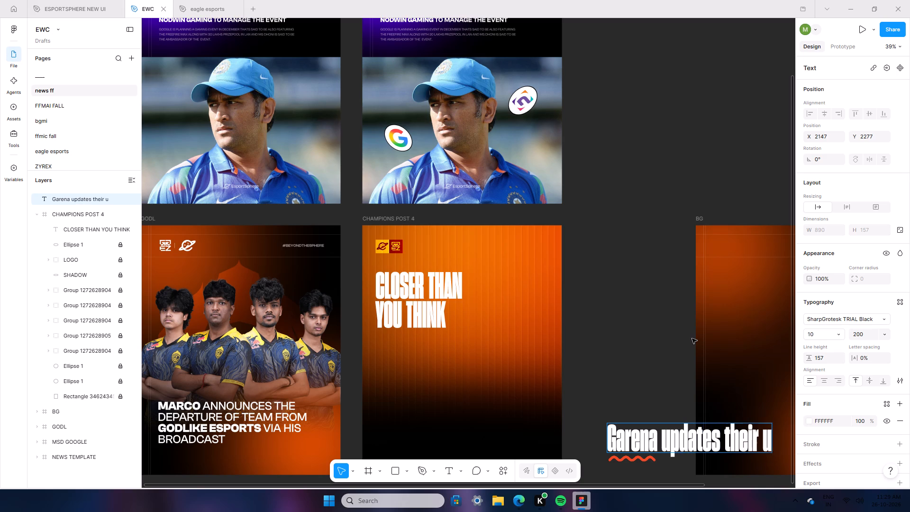
key(BackSpace)
text(official)
key(space)
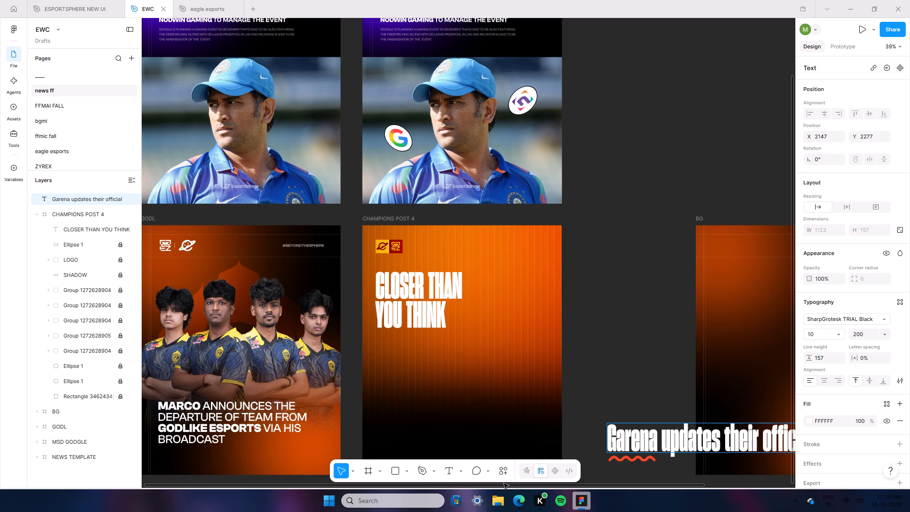
drag(504, 485, 589, 511)
text(social media)
key(space)
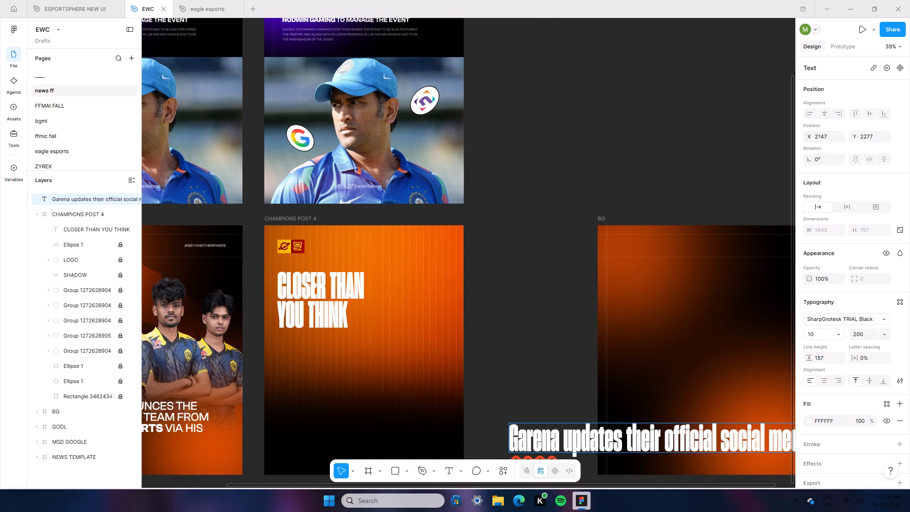
text(handle names from freefire)
key(space)
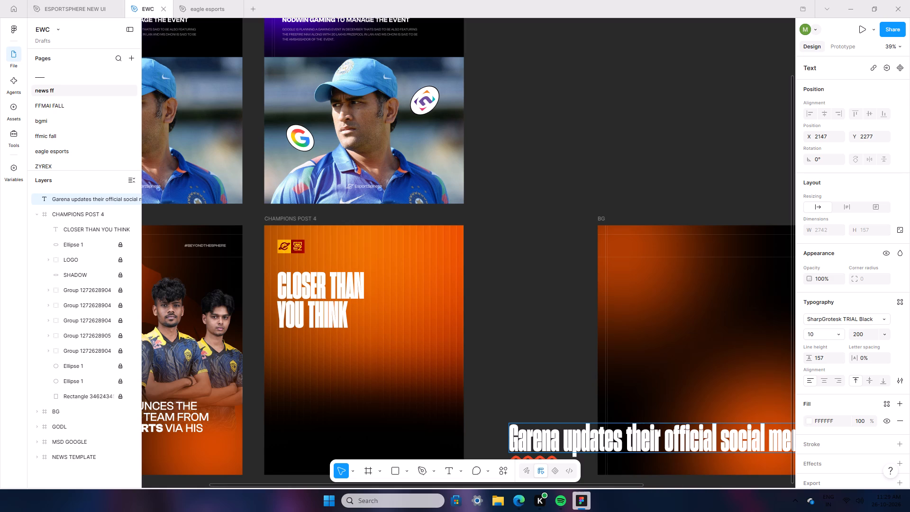
Replace the final word "freefire" of the Garena text with the capitalised "Freefire".
key(BackSpace)
drag(624, 485, 648, 495)
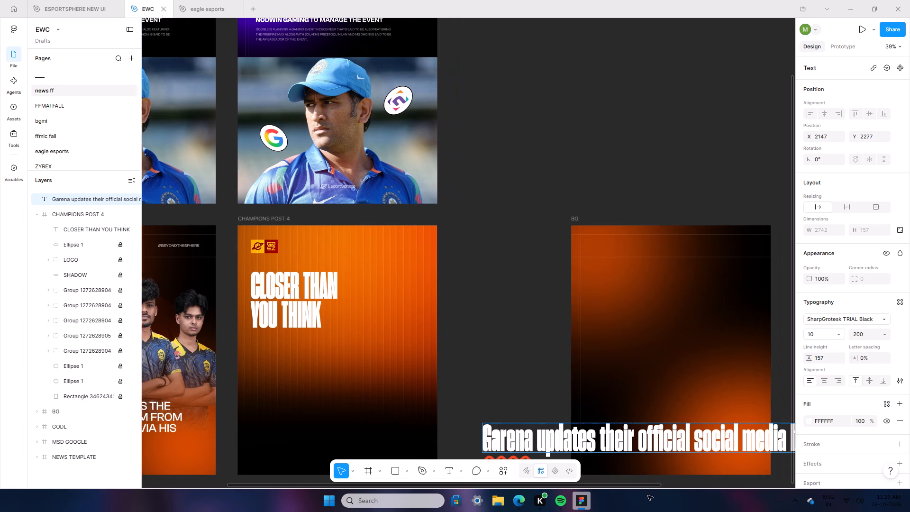
drag(648, 495, 850, 496)
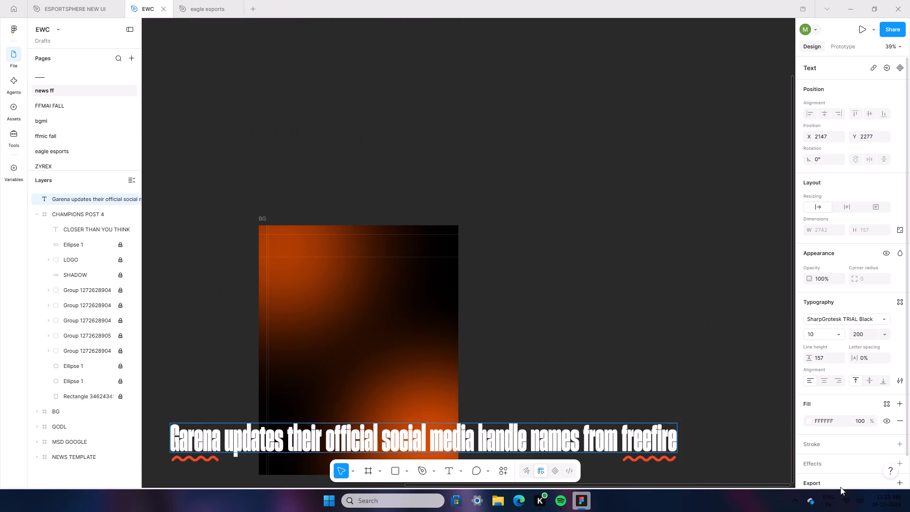
key(BackSpace)
key(BackSpace)
key(BackSpace)
key(BackSpace)
key(BackSpace)
key(BackSpace)
key(BackSpace)
key(BackSpace)
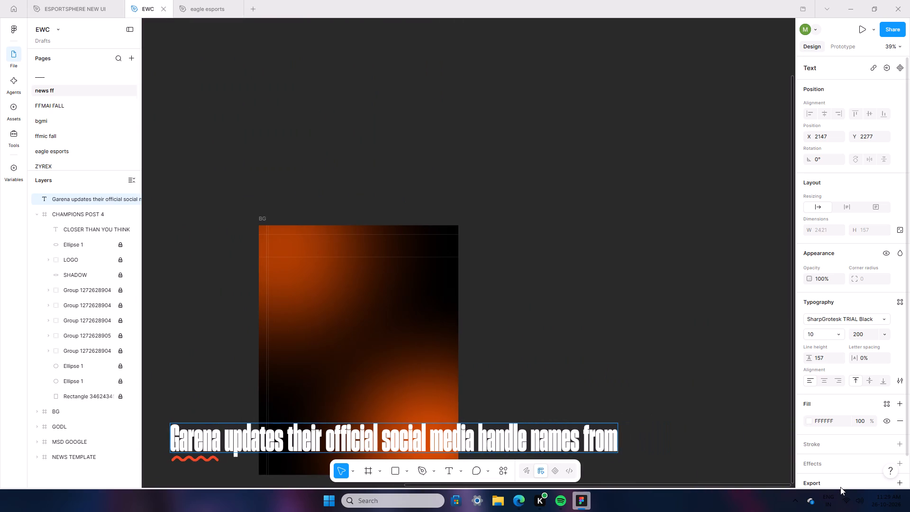
text(Freefire)
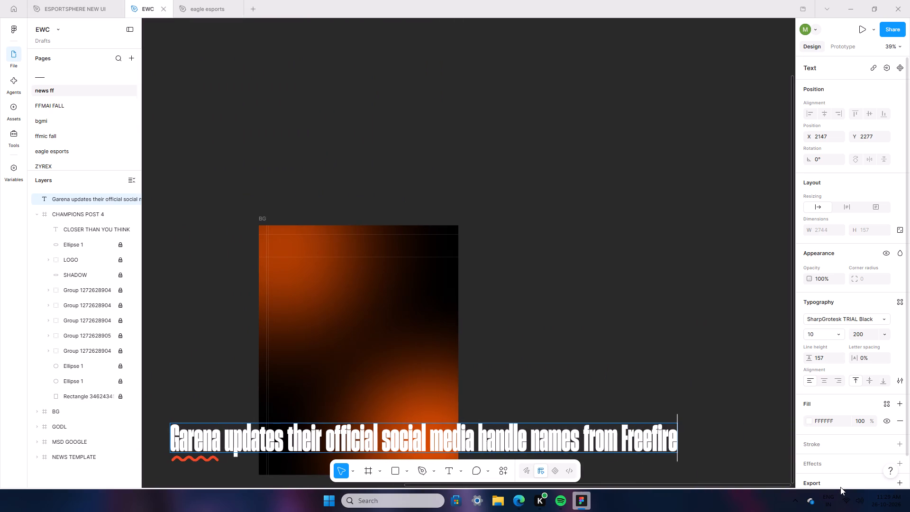
Continue the Garena text with "Max to Freefire", keeping a space before "Max" and a lowercase "ax".
text(MAx to Freefire)
key(space)
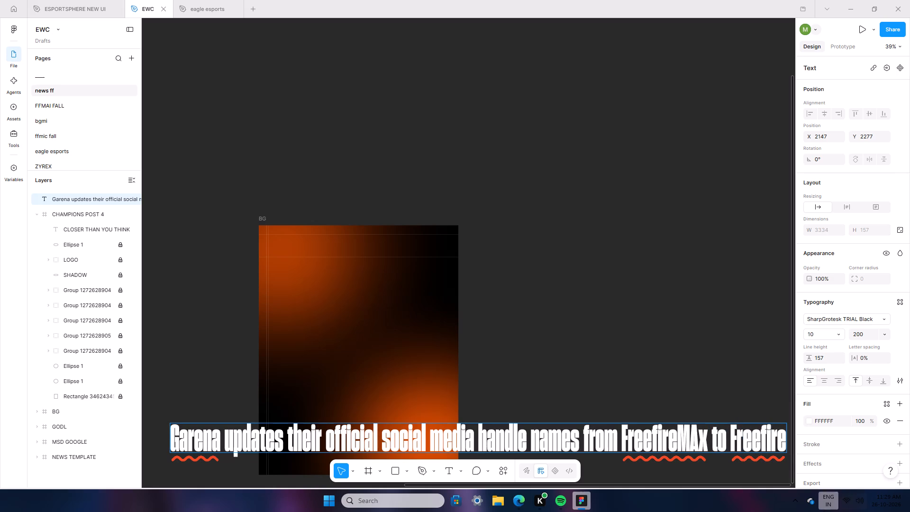
click(707, 439)
key(BackSpace)
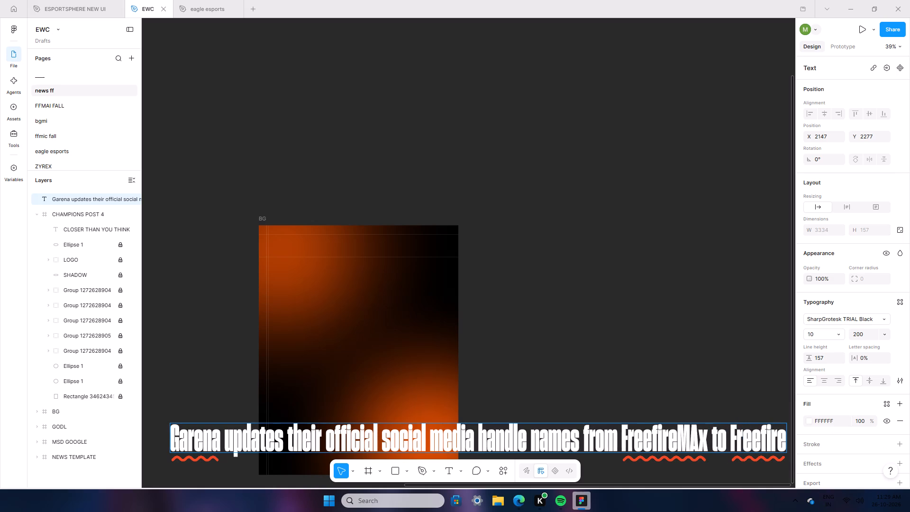
key(BackSpace)
key(BackSpace)
key(space)
text(MAx)
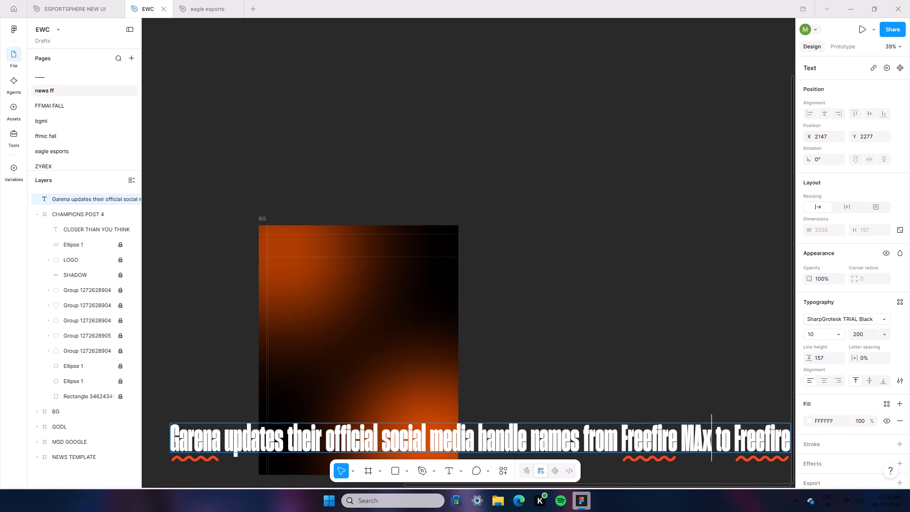
key(BackSpace)
key(BackSpace)
text(ax)
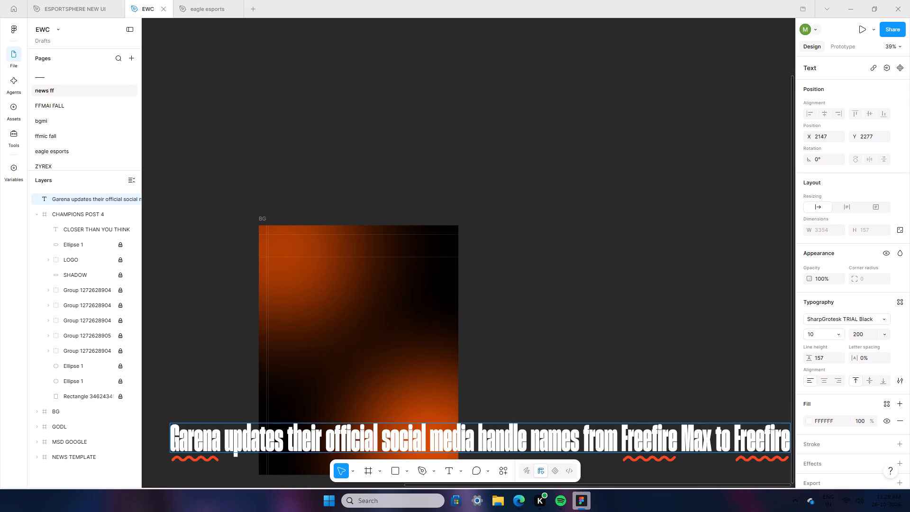
Finish the Garena text with "India. Hinting of something big coming soon".
click(787, 442)
key(space)
text(Inc)
drag(719, 486, 772, 490)
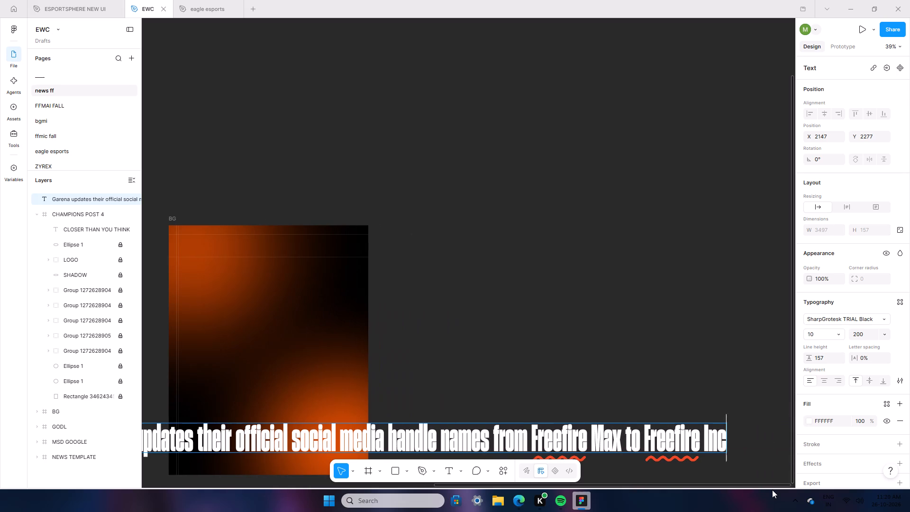
key(BackSpace)
text(dia)
key(space)
key(BackSpace)
text(. Hinting)
key(space)
key(BackSpace)
key(BackSpace)
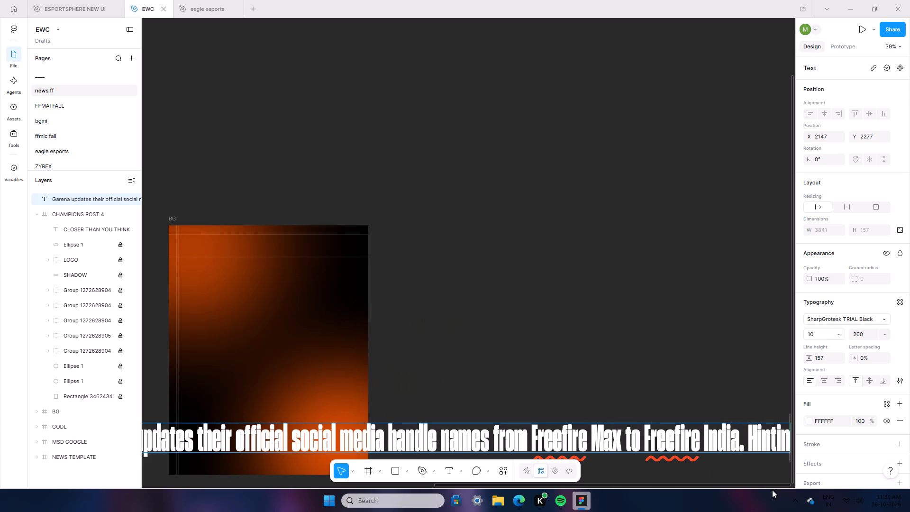
text(g of something big coming soon)
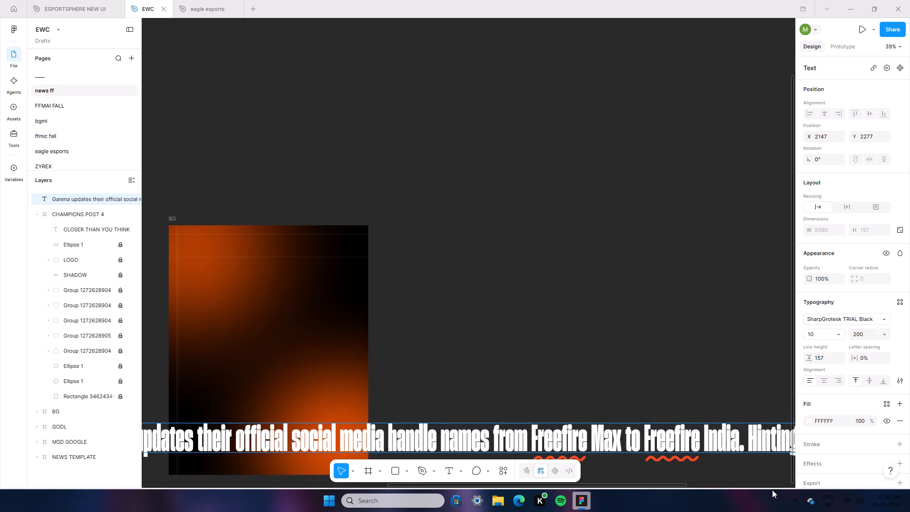
click(445, 239)
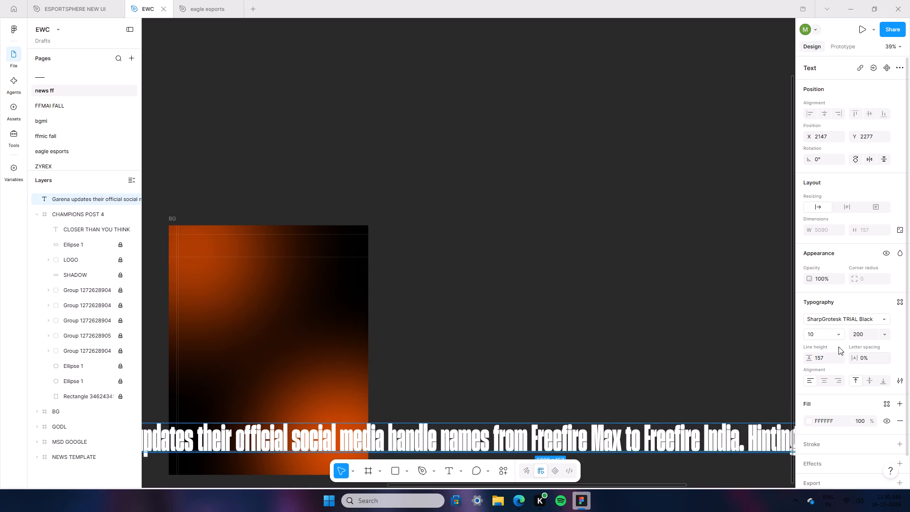
Reduce the Garena text's font size to 16 and reset its line height to Auto.
click(887, 335)
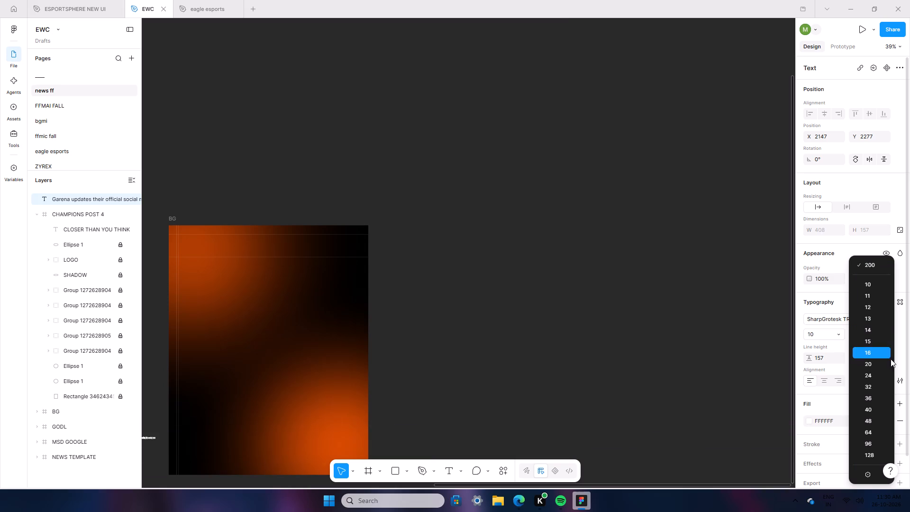
click(884, 354)
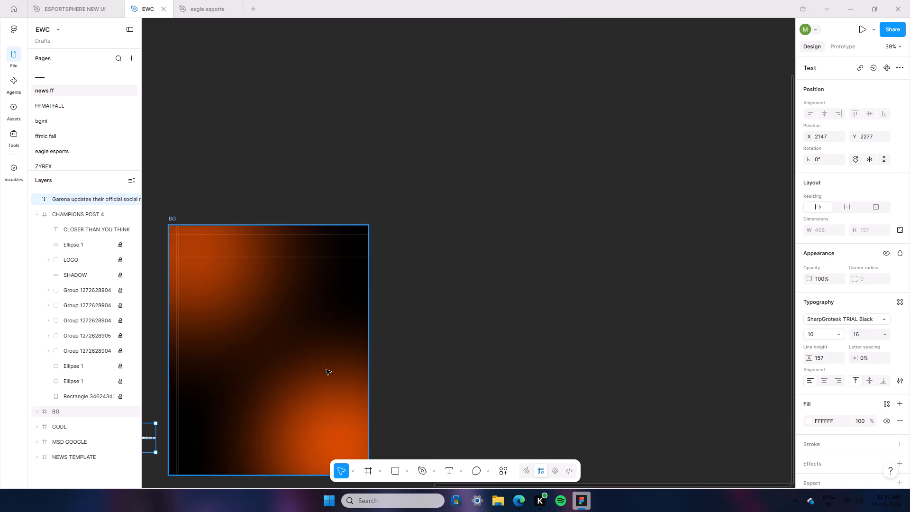
drag(535, 486, 278, 475)
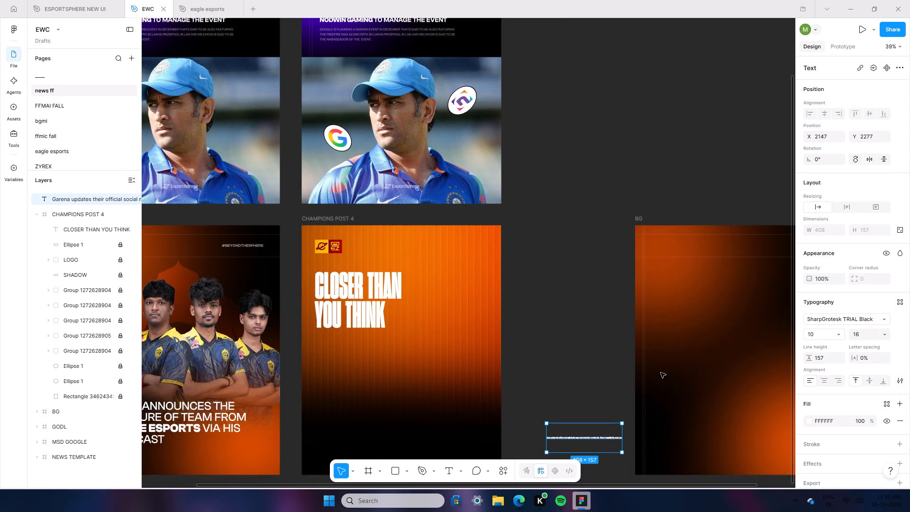
click(826, 363)
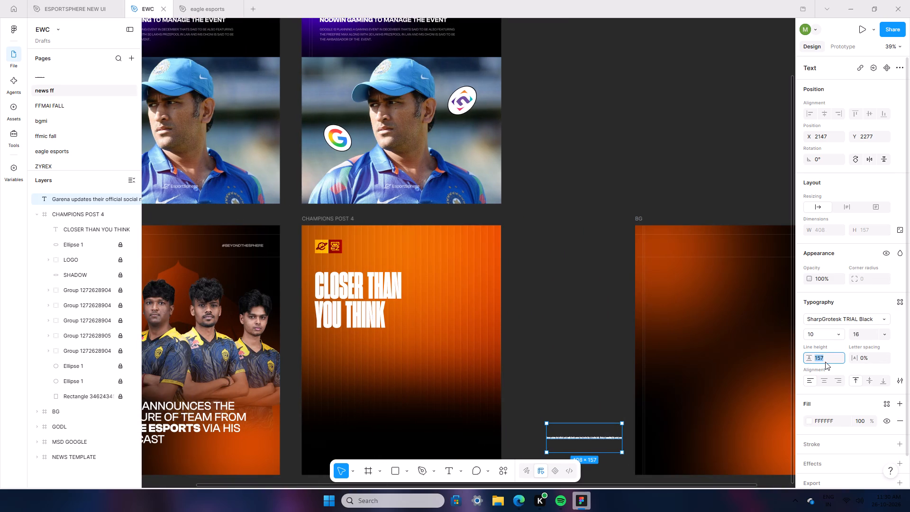
key(BackSpace)
click(826, 367)
Change the Garena text's font to Clash Grotesk Semibold at size 24.
click(830, 319)
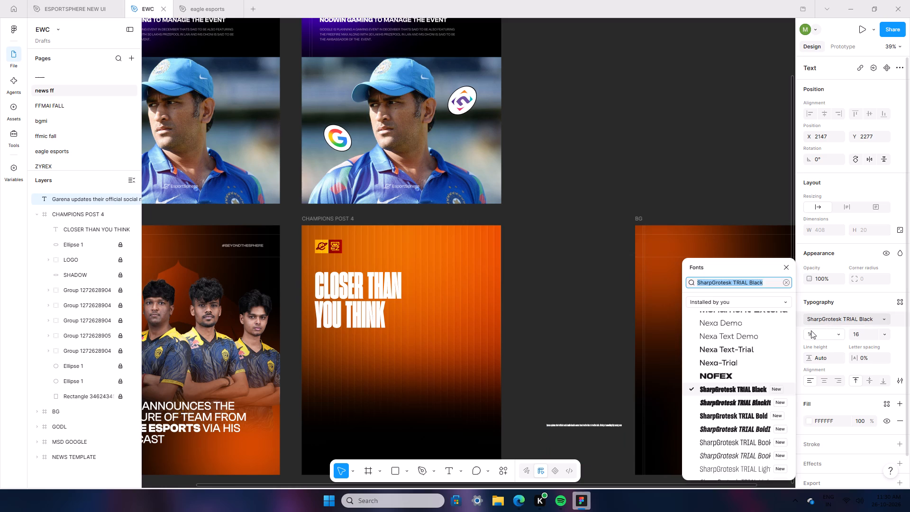
scroll(745, 378, up, 3)
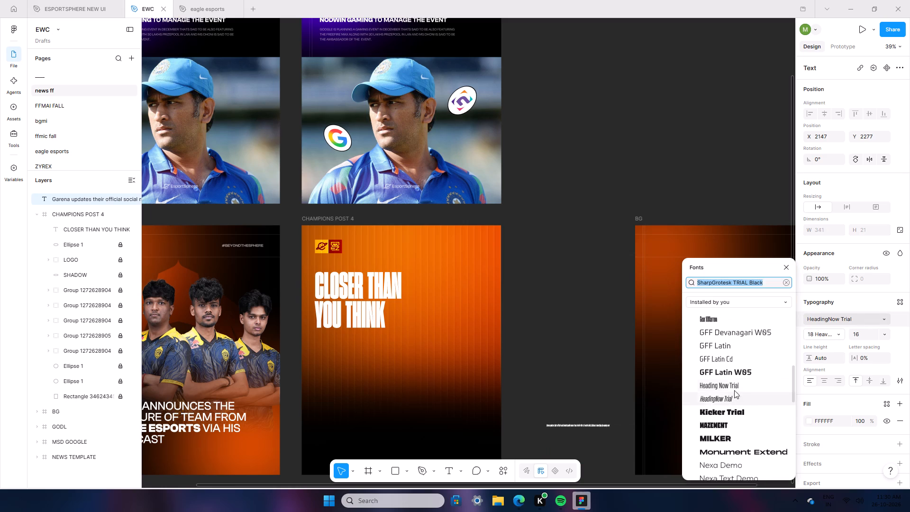
scroll(734, 382, up, 7)
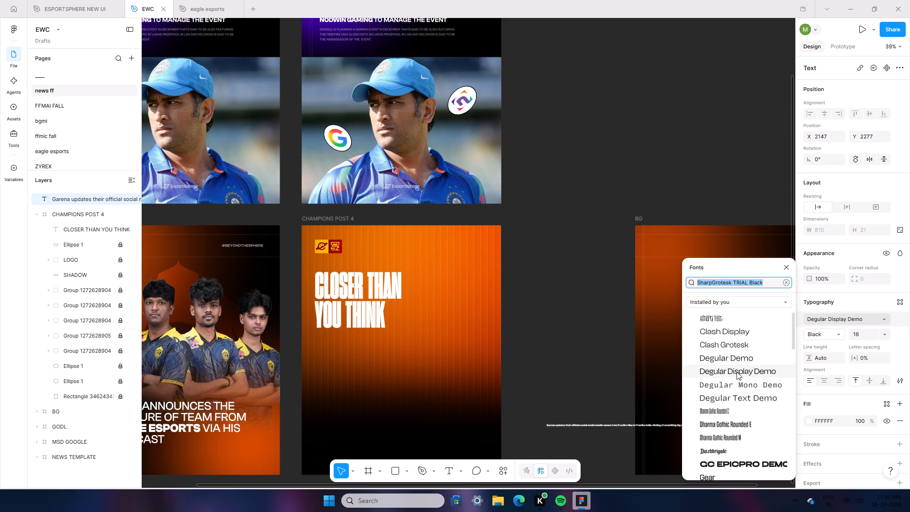
click(730, 340)
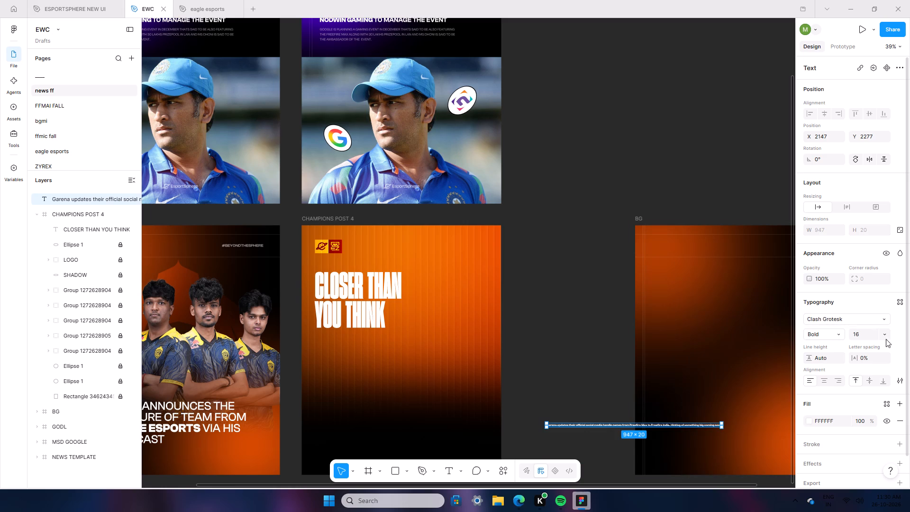
click(887, 333)
click(884, 360)
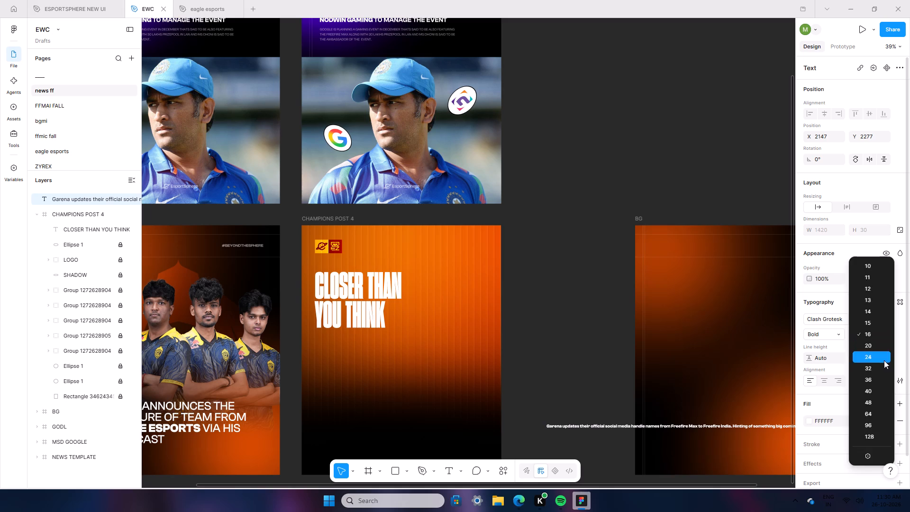
click(829, 334)
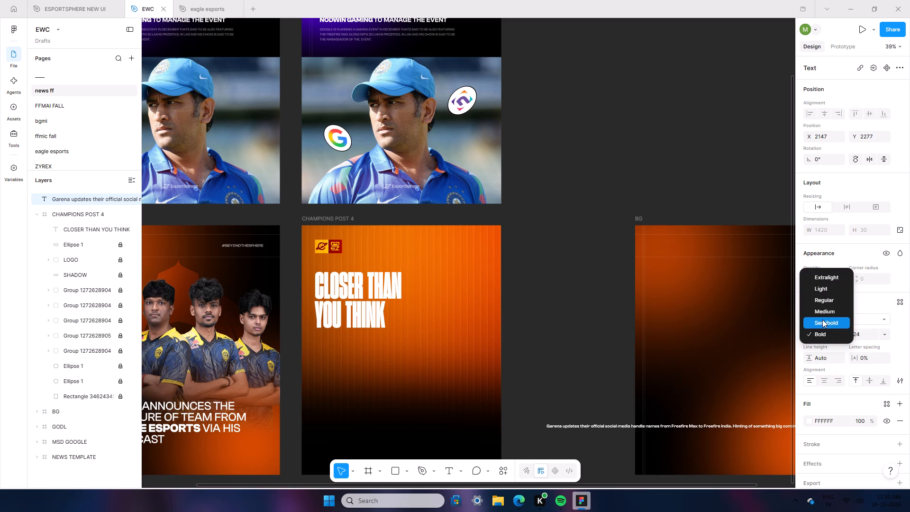
click(822, 320)
Place the Garena text below the CLOSER THAN YOU THINK headline and narrow its box to about 489, wrapping it onto three lines.
drag(744, 426, 527, 362)
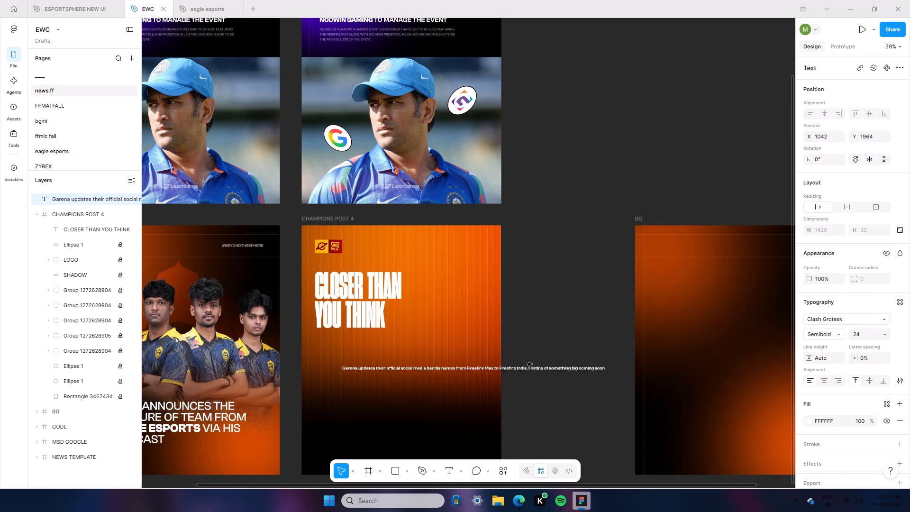
drag(527, 362, 515, 334)
drag(582, 336, 517, 337)
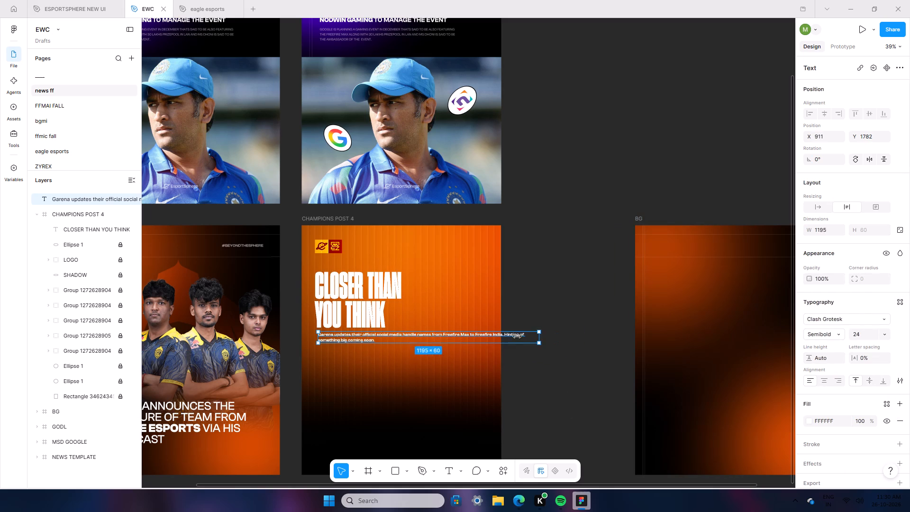
drag(517, 337, 460, 349)
drag(430, 336, 426, 335)
drag(457, 335, 437, 338)
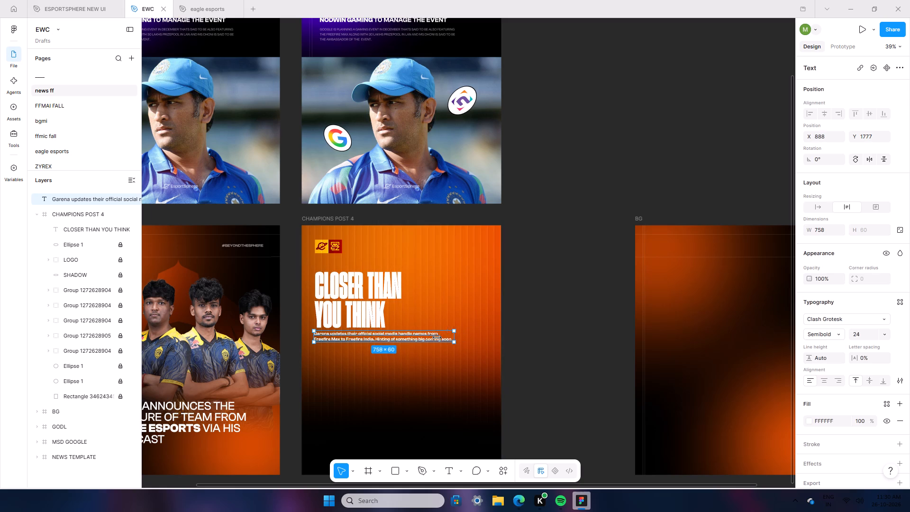
drag(437, 338, 404, 337)
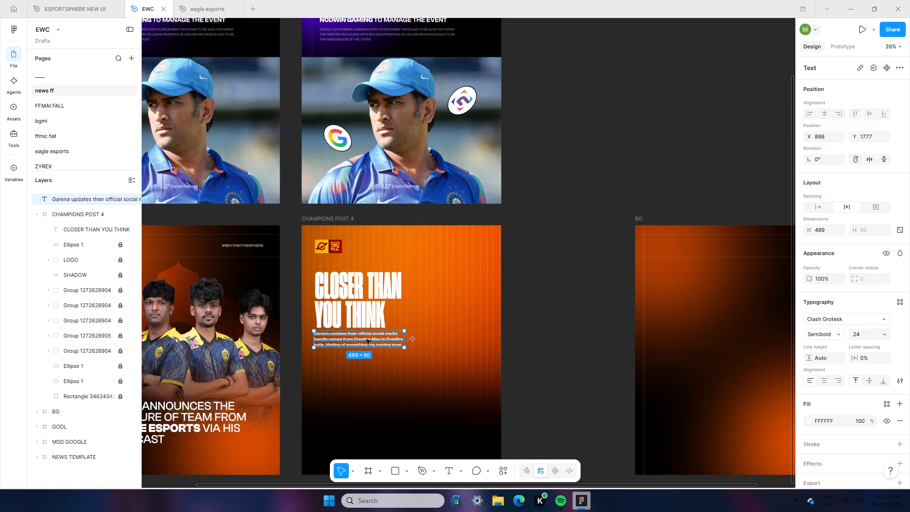
click(366, 339)
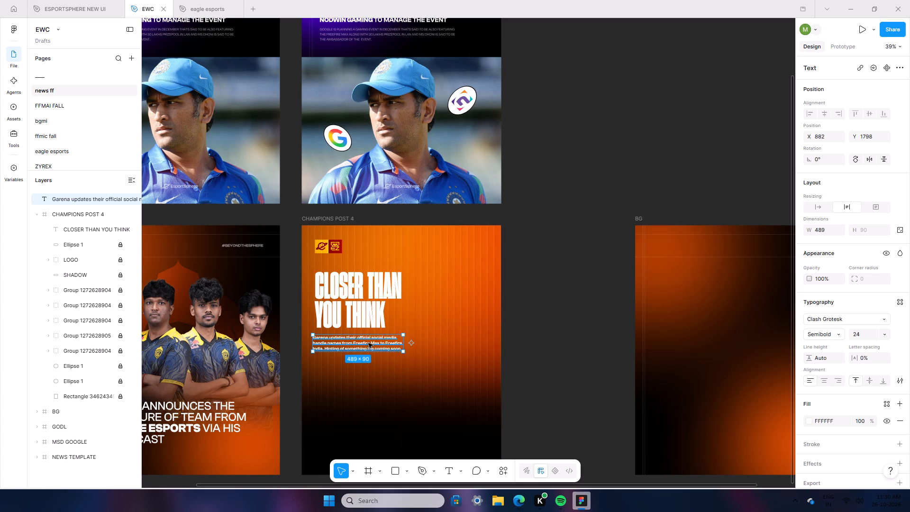
Set the Garena text's font weight to Medium.
click(527, 371)
ctrl+scroll(304, 387, up, 4)
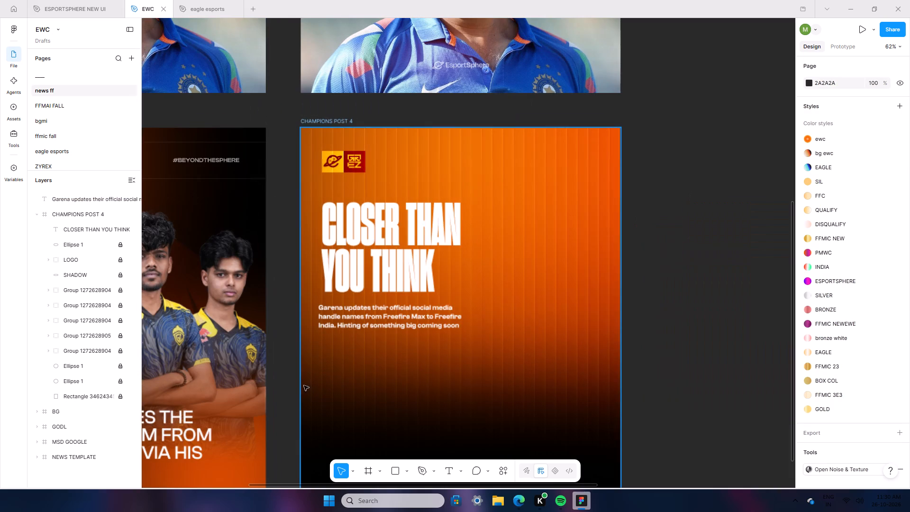
click(395, 319)
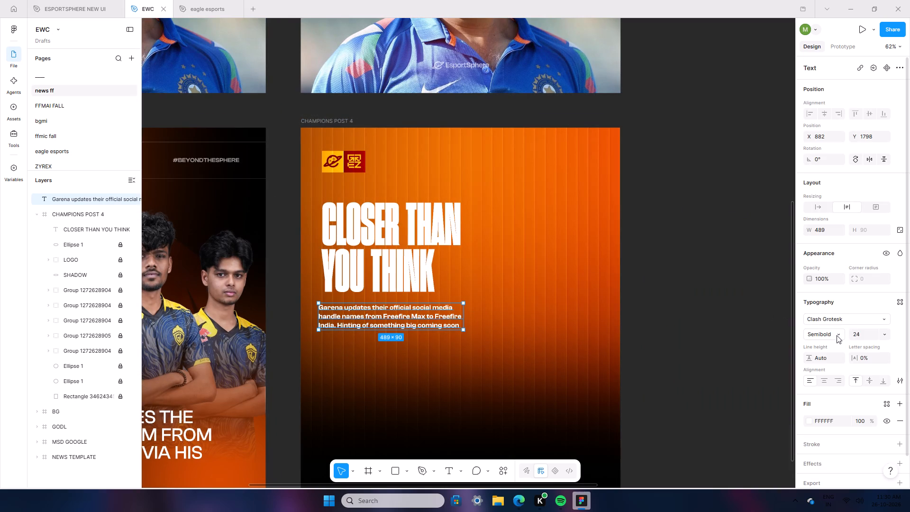
click(837, 335)
click(829, 323)
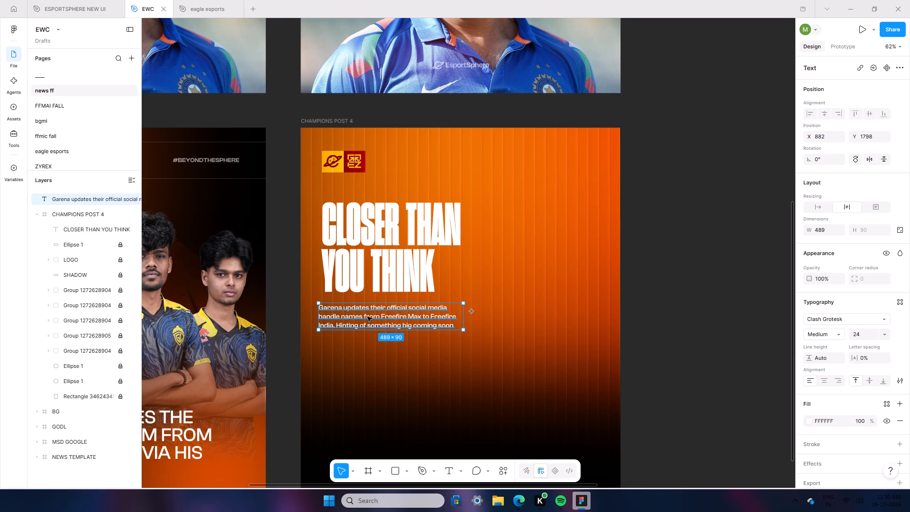
Align the Garena text's left edge with the headline above it, at about X 893, Y 1791.
click(367, 317)
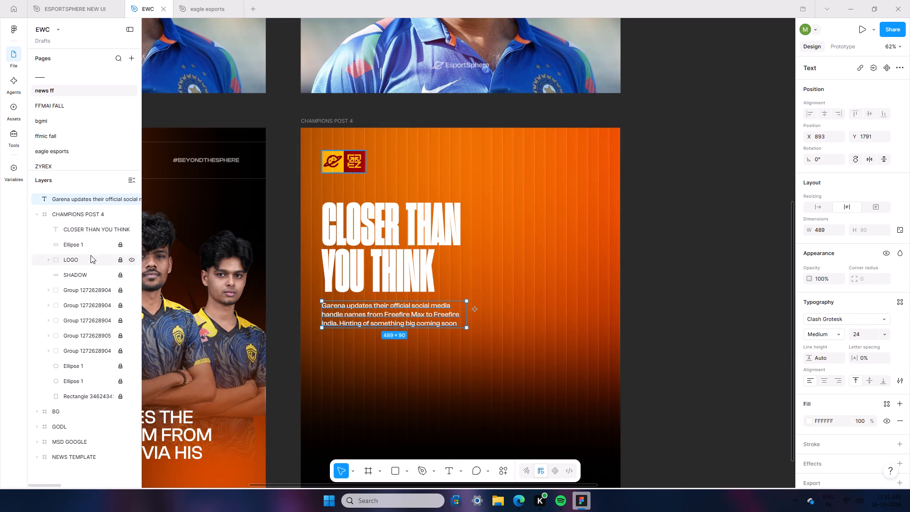
Move the Garena text layer into the CHAMPIONS POST 4 frame, directly beneath the CLOSER THAN YOU THINK layer.
drag(79, 200, 87, 228)
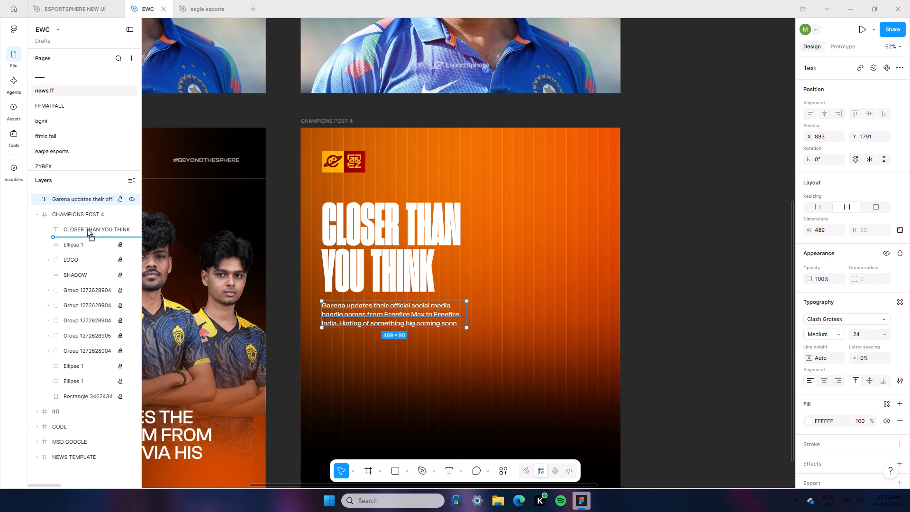
drag(87, 228, 86, 236)
Rename the CHAMPIONS POST 4 frame as new posr ffm.
double_click(88, 201)
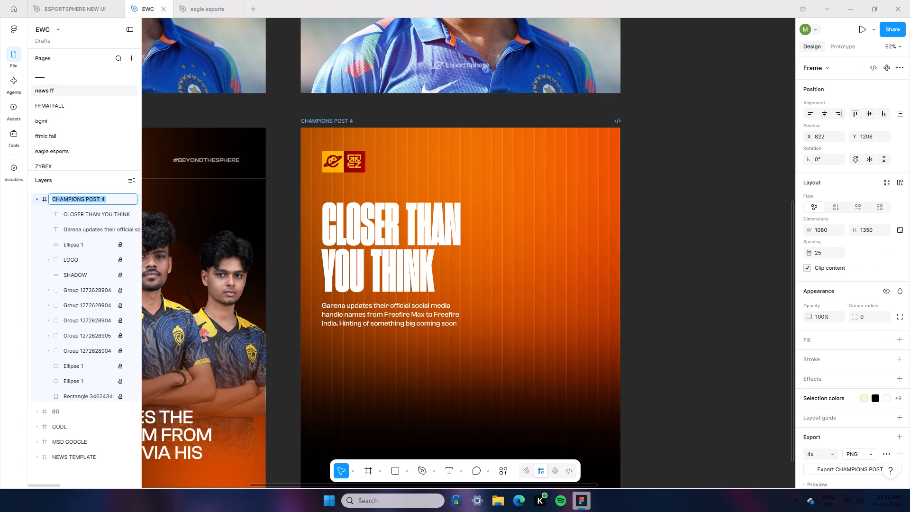
text(new posr ffm)
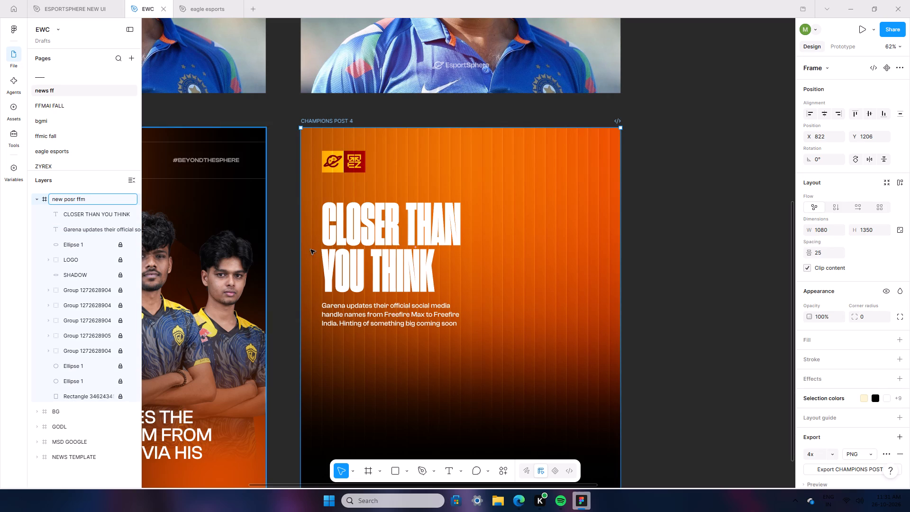
click(715, 279)
Shift the Garena body text slightly within the frame to about X 72, Y 587, keeping its 489 width and automatic height.
click(343, 316)
click(363, 320)
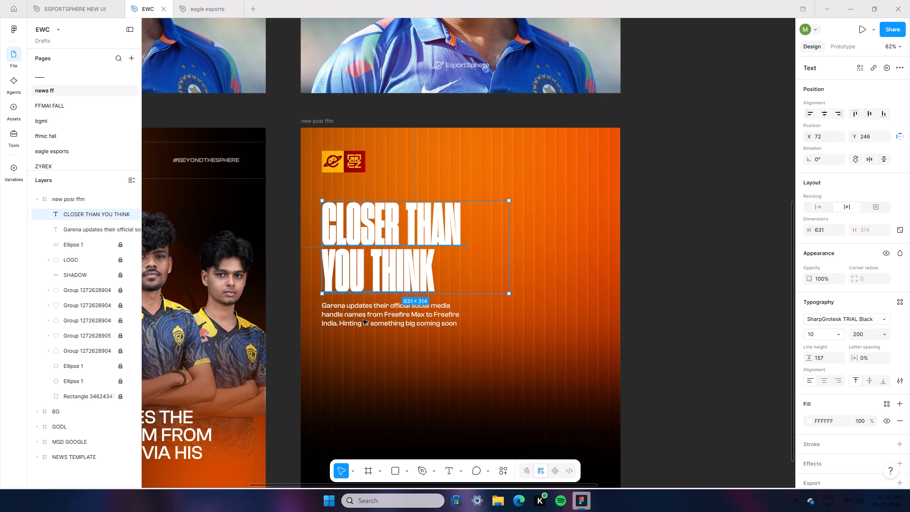
click(94, 228)
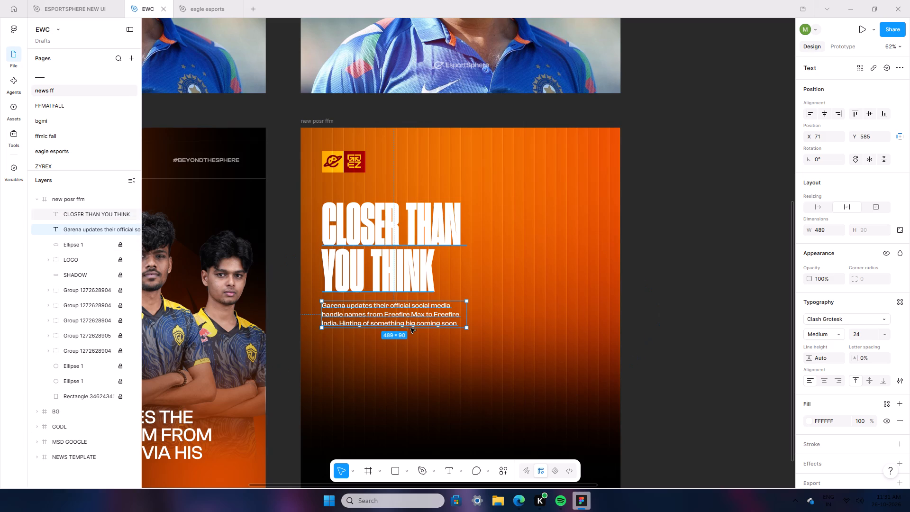
click(401, 326)
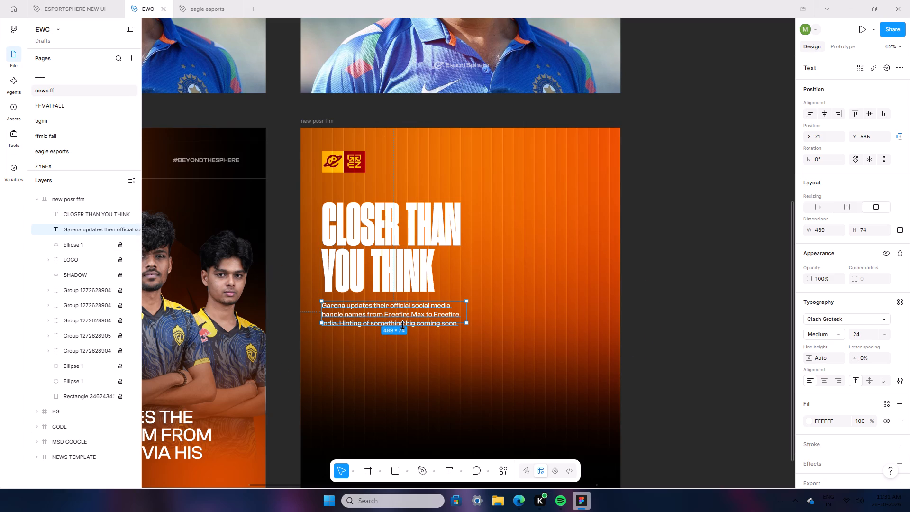
key(ctrl+z)
click(388, 316)
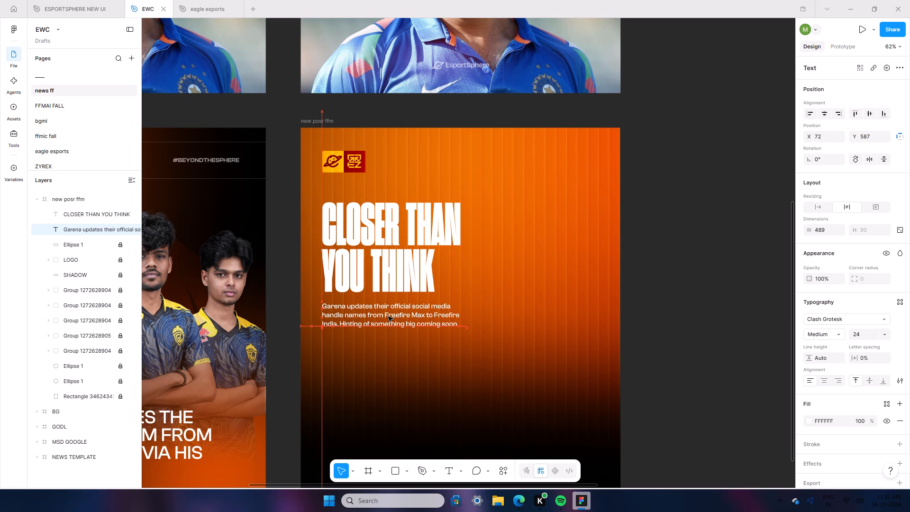
Nudge the CLOSER THAN YOU THINK headline horizontally to X 74 so it lines up with the Garena text.
click(402, 262)
key(Right)
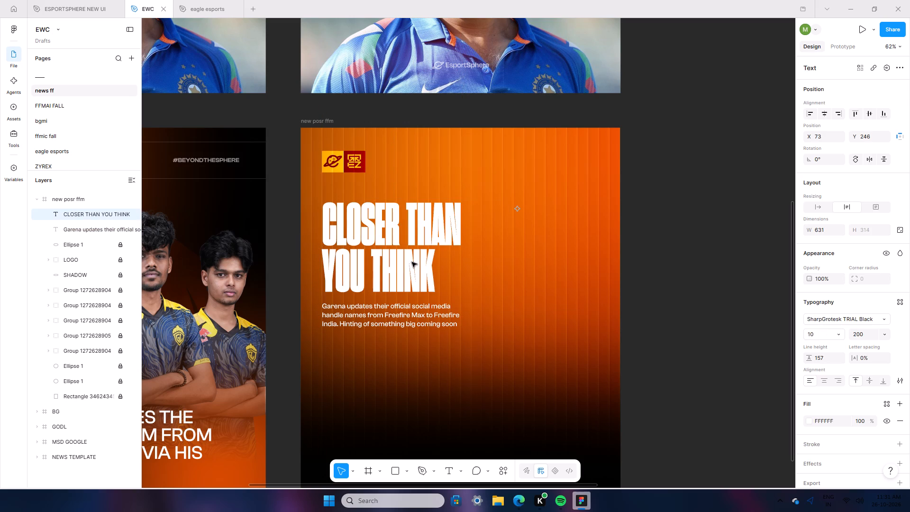
key(Right)
key(Right)
key(Right)
key(Right)
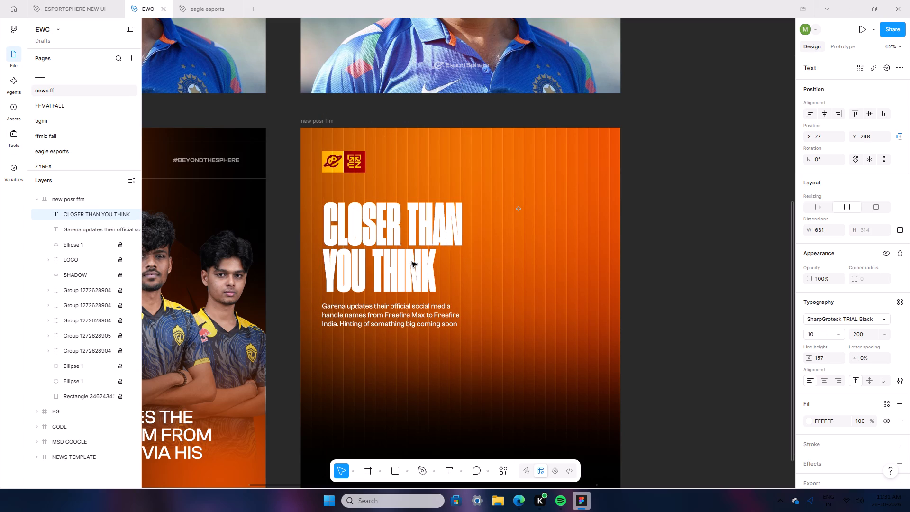
key(Left)
key(Left)
key(Left)
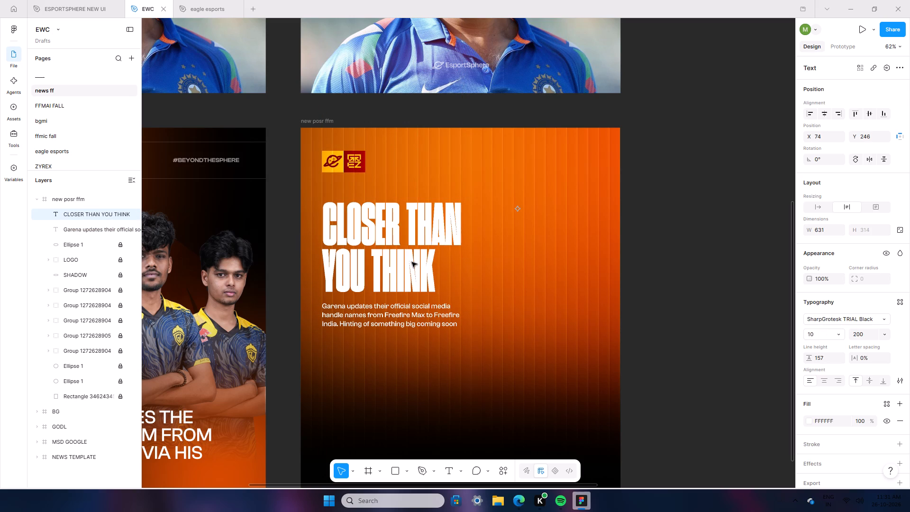
click(685, 320)
Import the images IMG_0517 and IMG_0518 from Downloads and place them on the empty canvas below the new posr ffm frame.
ctrl+scroll(649, 344, down, 4)
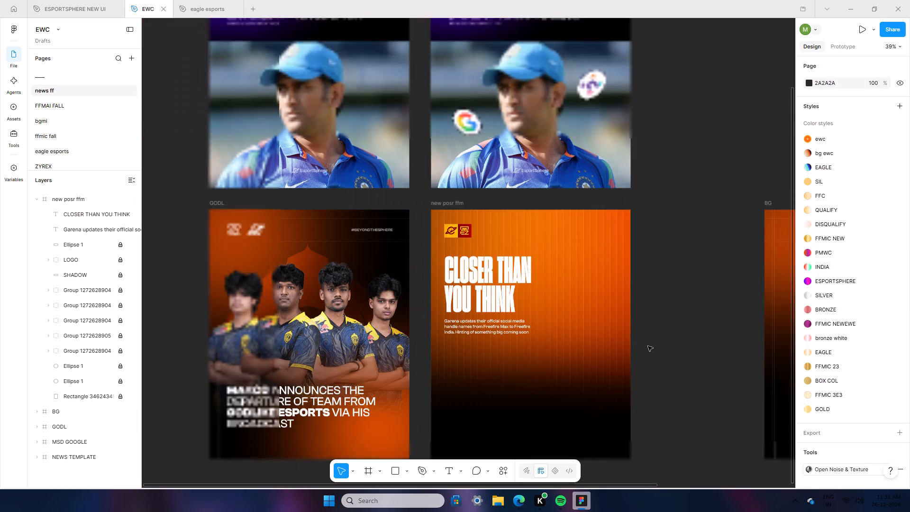
scroll(646, 366, down, 8)
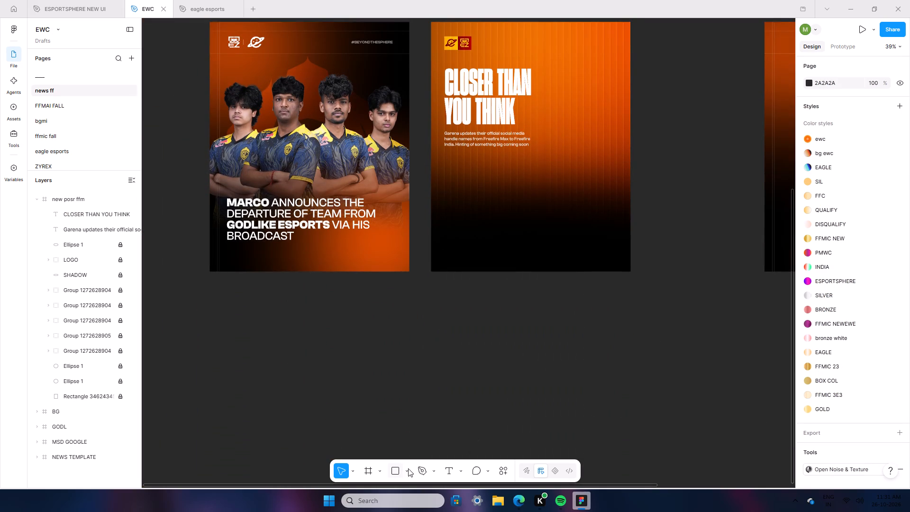
click(408, 468)
click(447, 452)
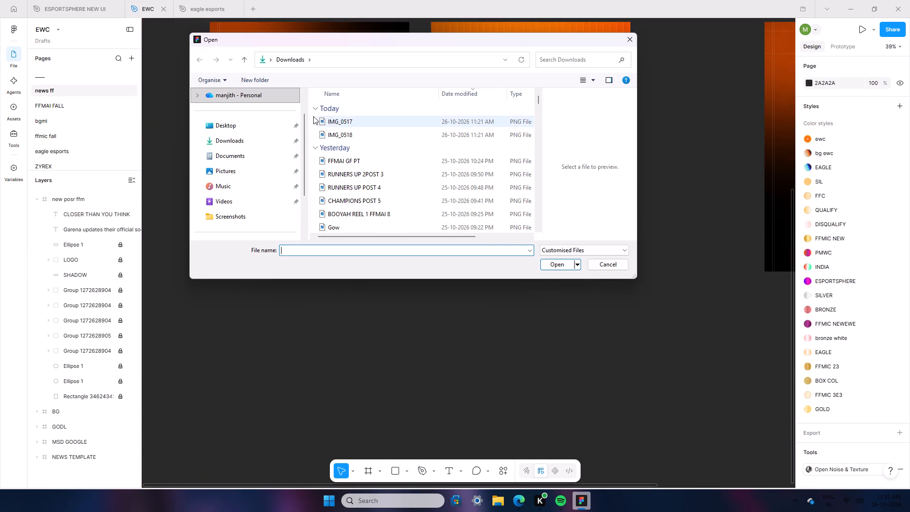
drag(313, 116, 351, 135)
click(562, 261)
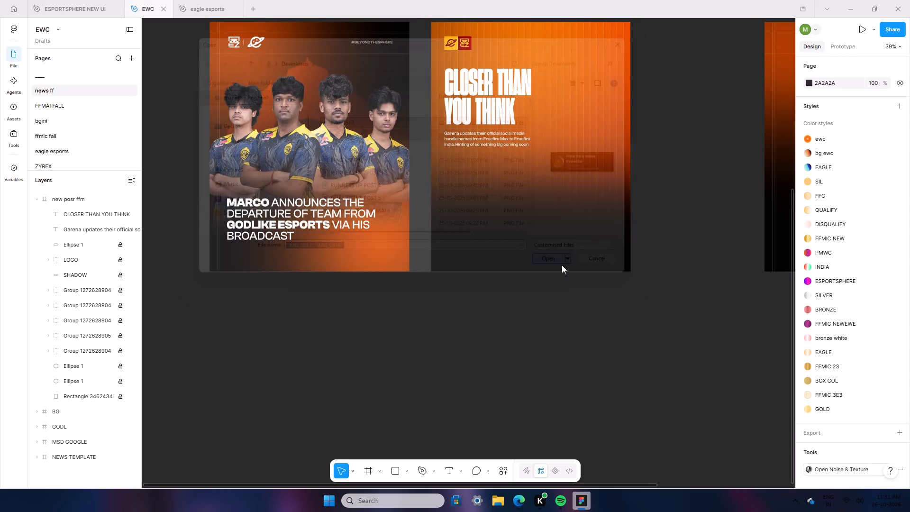
click(495, 343)
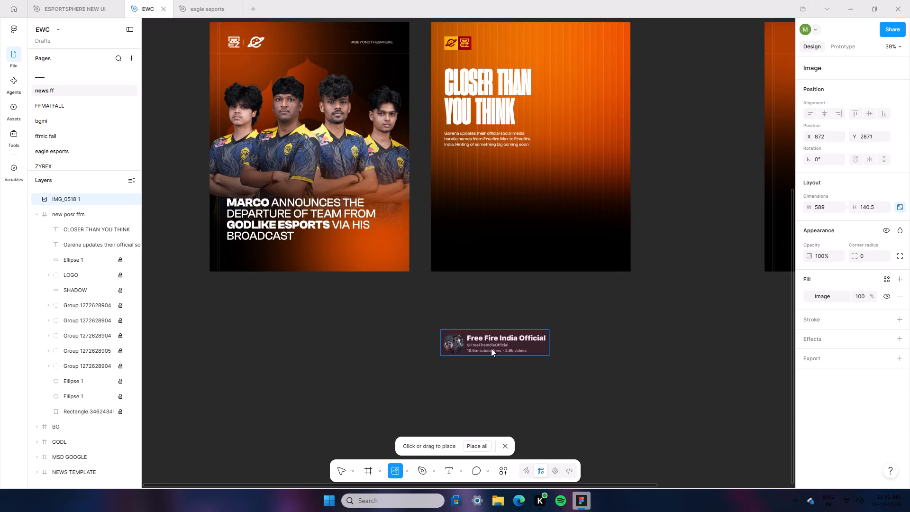
click(470, 380)
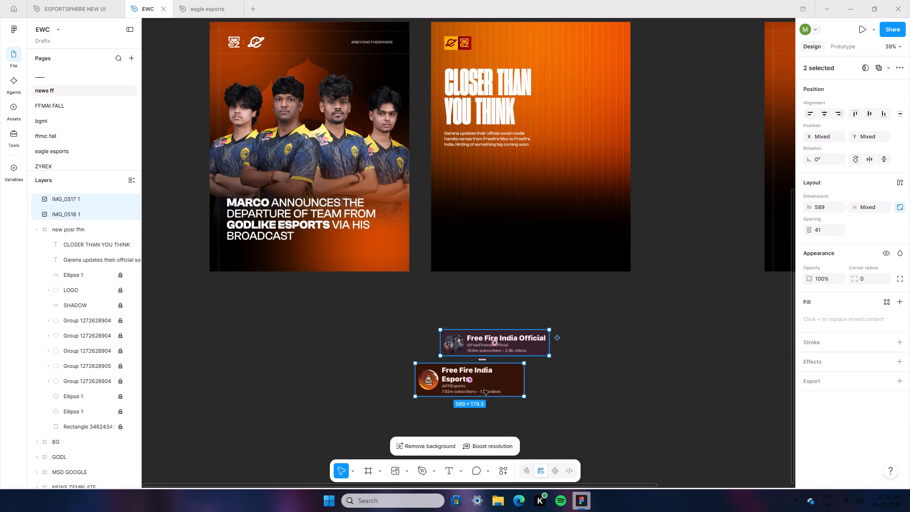
Align the Free Fire India Esports image directly beneath the Free Fire India Official image, at about X 872, Y 3039.
click(636, 396)
click(477, 389)
drag(491, 384, 502, 384)
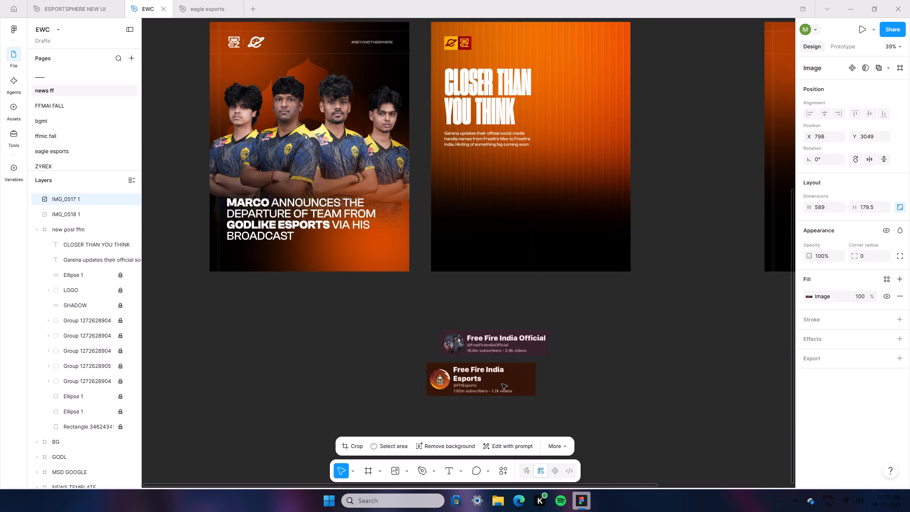
drag(502, 384, 506, 384)
click(507, 384)
click(510, 384)
click(515, 384)
drag(512, 384, 519, 382)
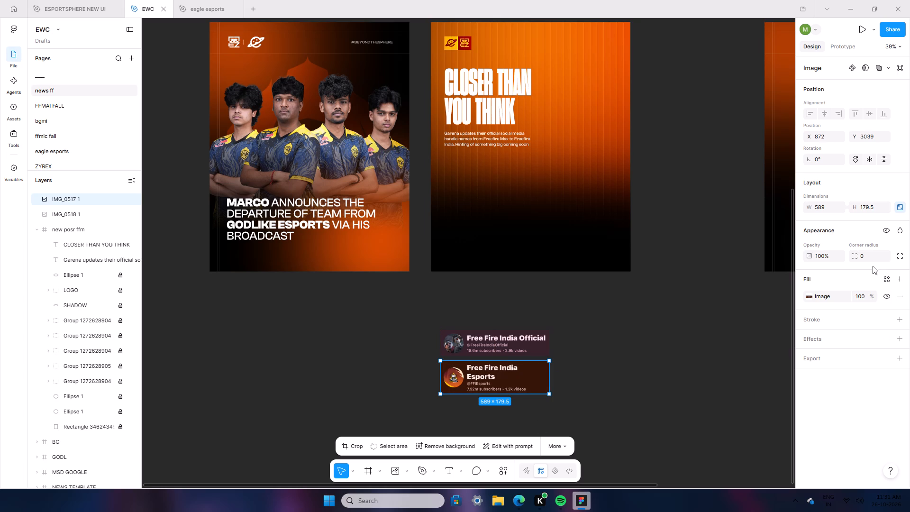
Set the corner radius of both Free Fire channel images to 50.
click(869, 257)
text(50)
click(637, 371)
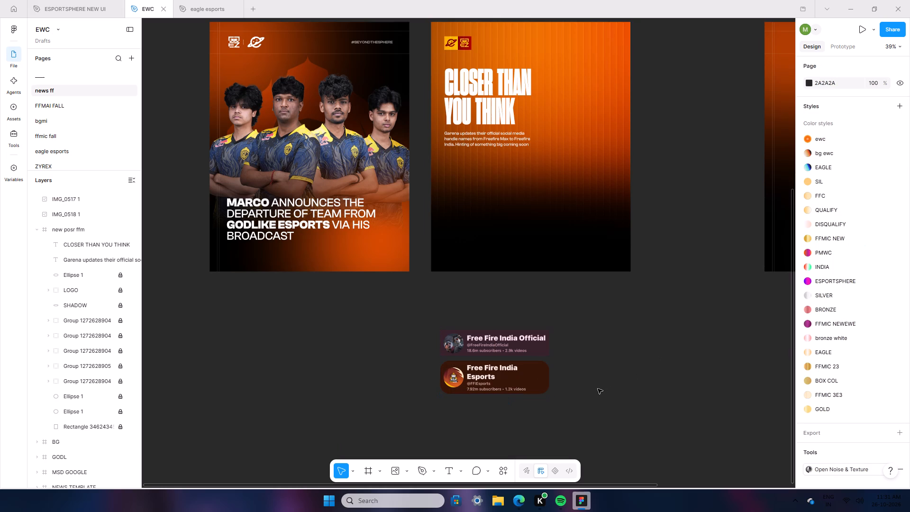
click(537, 381)
click(519, 349)
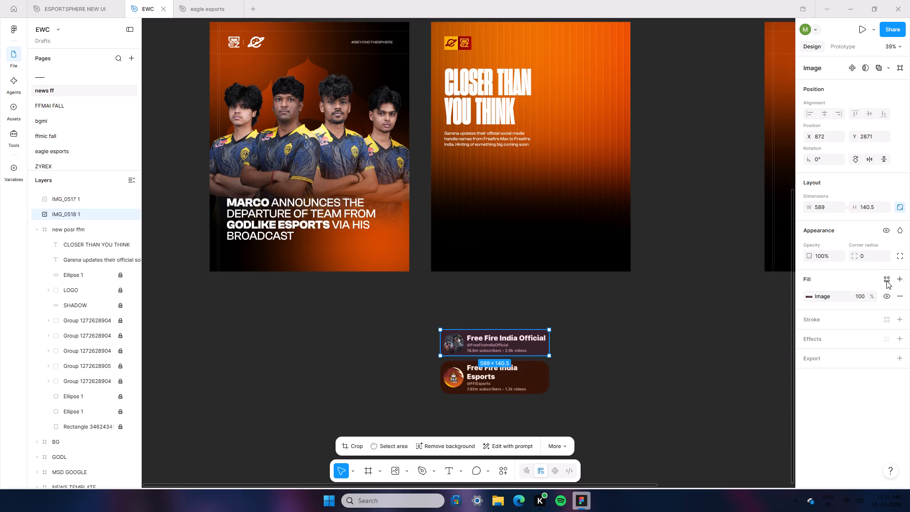
click(873, 255)
key(5)
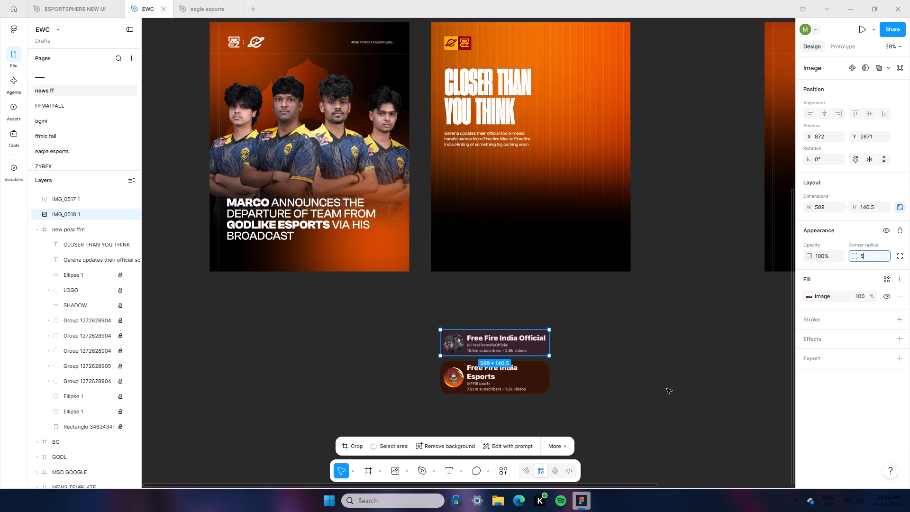
key(0)
click(672, 398)
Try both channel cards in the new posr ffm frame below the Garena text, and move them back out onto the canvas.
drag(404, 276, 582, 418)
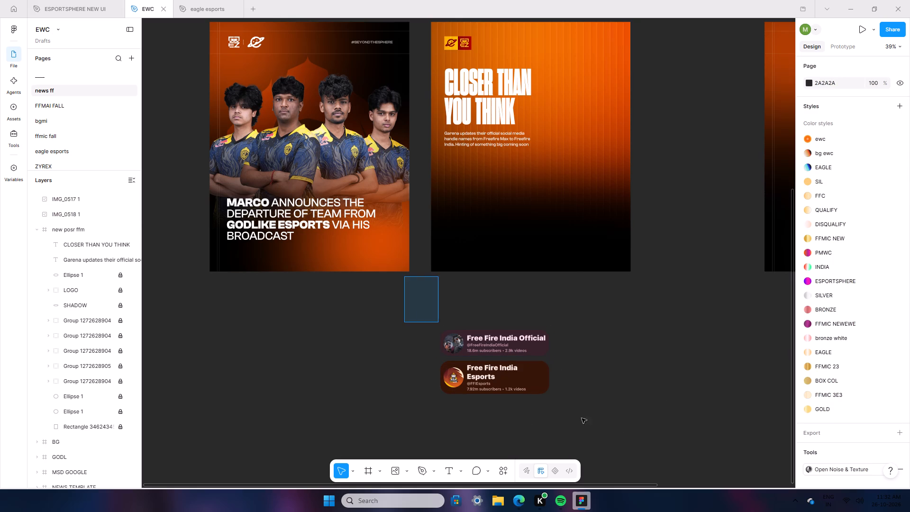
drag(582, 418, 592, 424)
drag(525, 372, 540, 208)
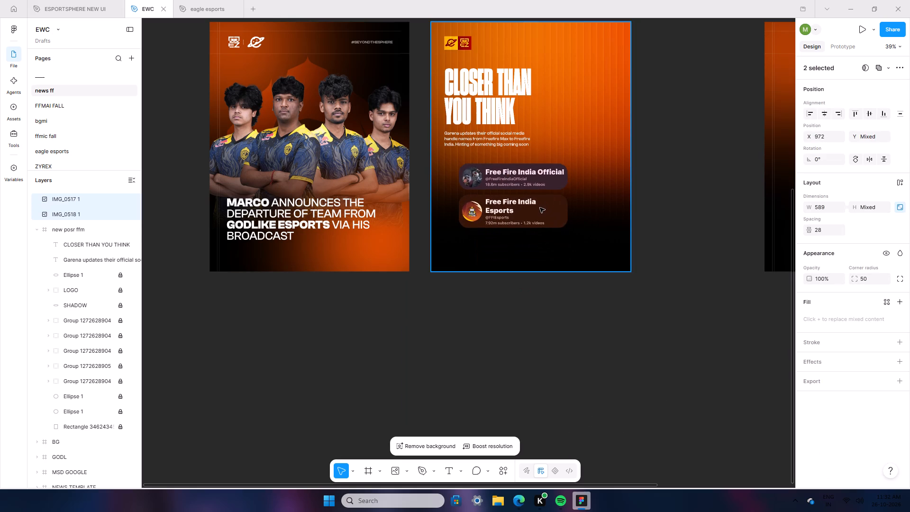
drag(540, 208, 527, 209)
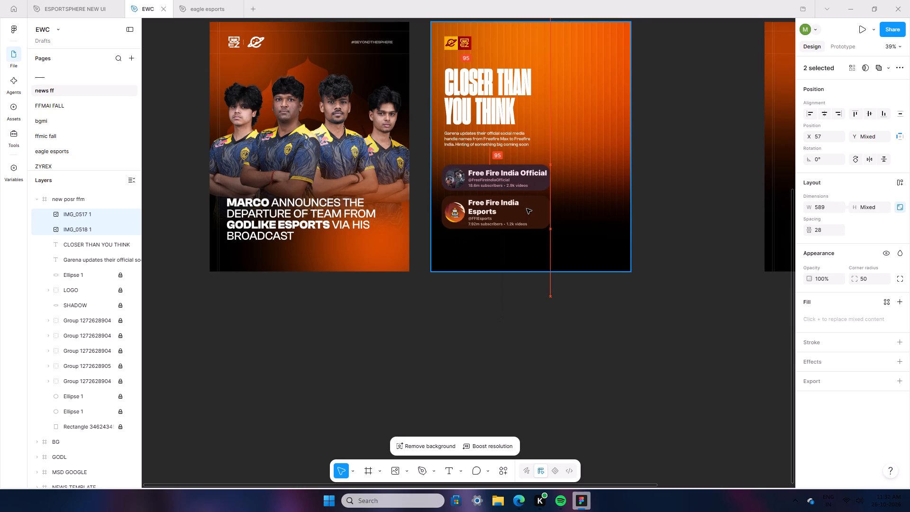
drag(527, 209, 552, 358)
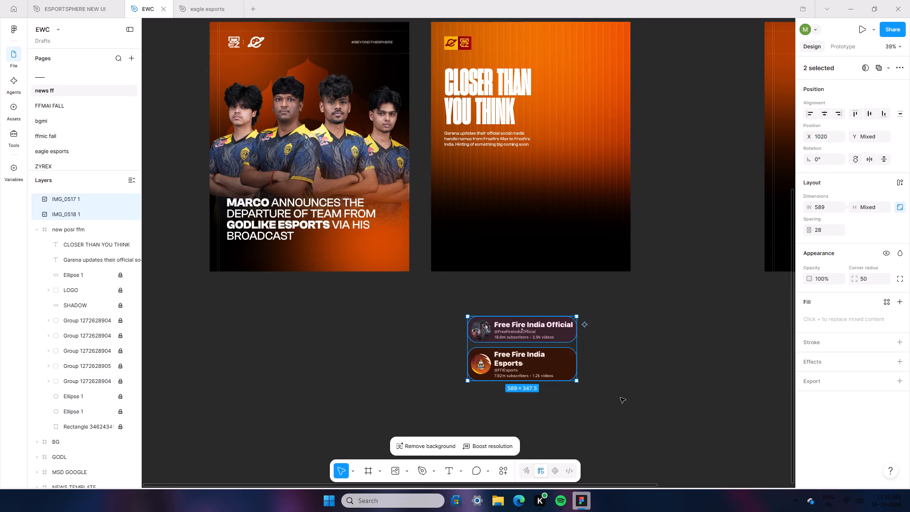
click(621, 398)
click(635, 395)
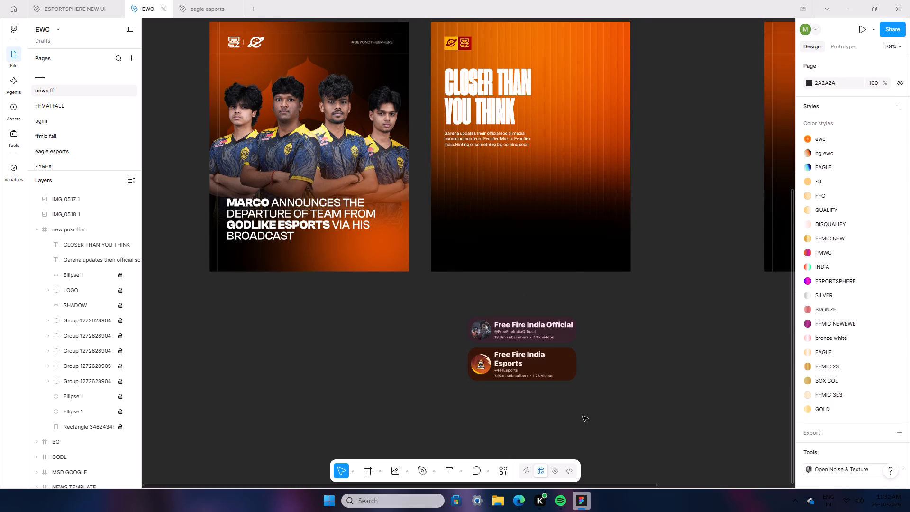
Duplicate the two Free Fire channel cards together with copy and paste.
ctrl+scroll(579, 427, up, 6)
drag(267, 171, 605, 388)
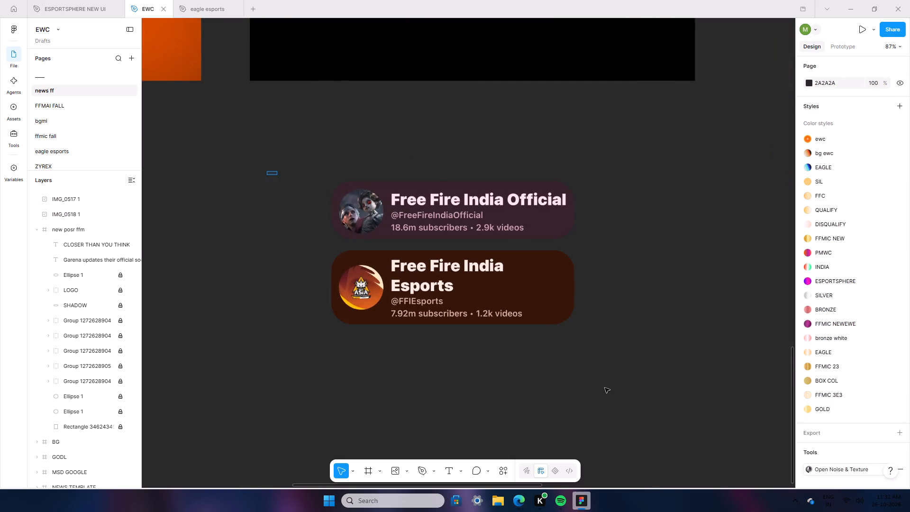
drag(605, 388, 615, 395)
right_click(446, 252)
click(481, 146)
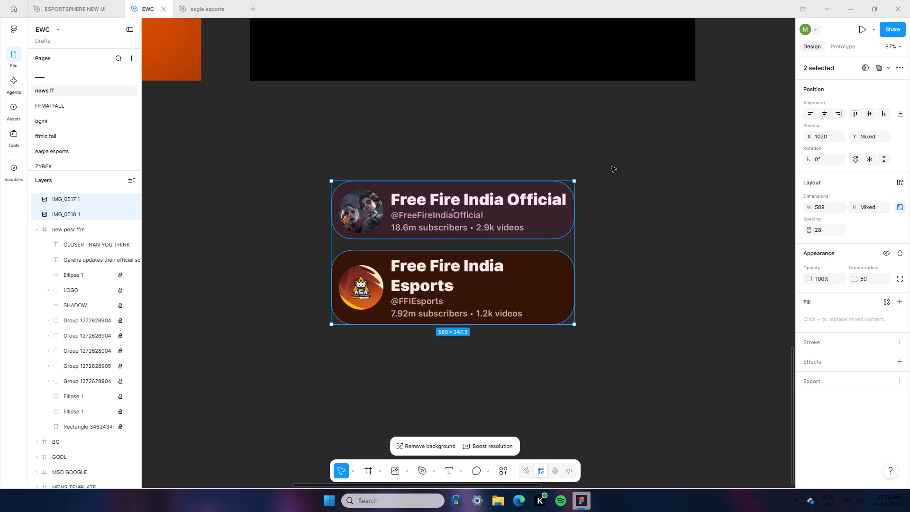
right_click(611, 167)
click(637, 167)
right_click(634, 172)
click(682, 176)
Place the duplicated cards over the originals, offset slightly sideways and downward, at about X 1034.
drag(761, 326, 698, 285)
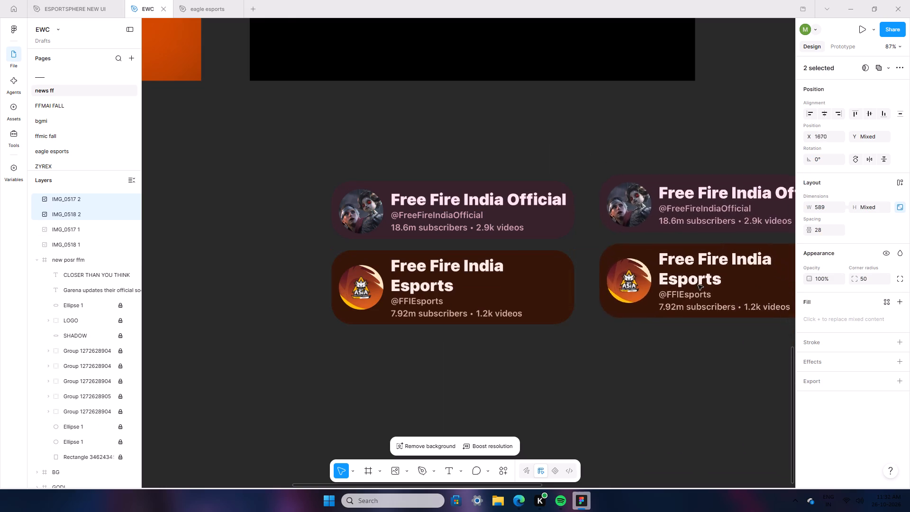
drag(698, 285, 436, 302)
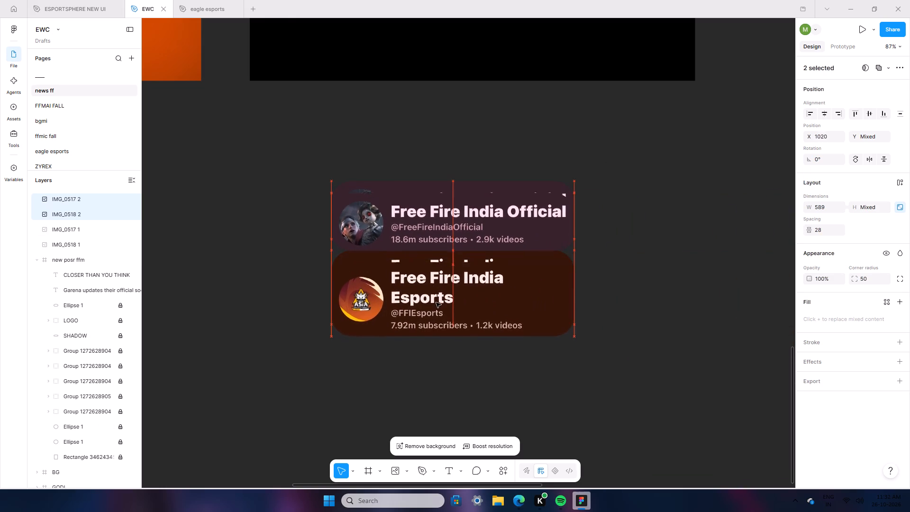
drag(436, 302, 441, 300)
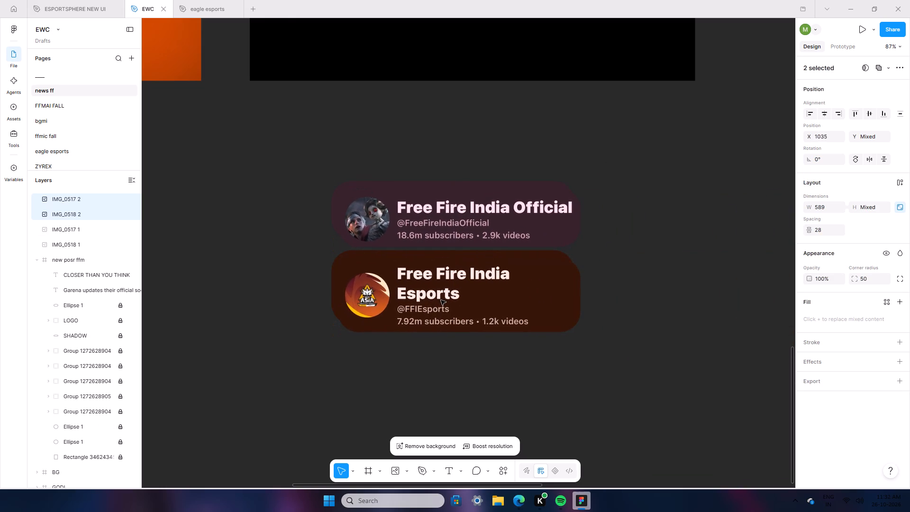
drag(441, 300, 440, 299)
Group the two duplicated cards and move the group beneath the original IMG_0517 and IMG_0518 layers.
right_click(419, 302)
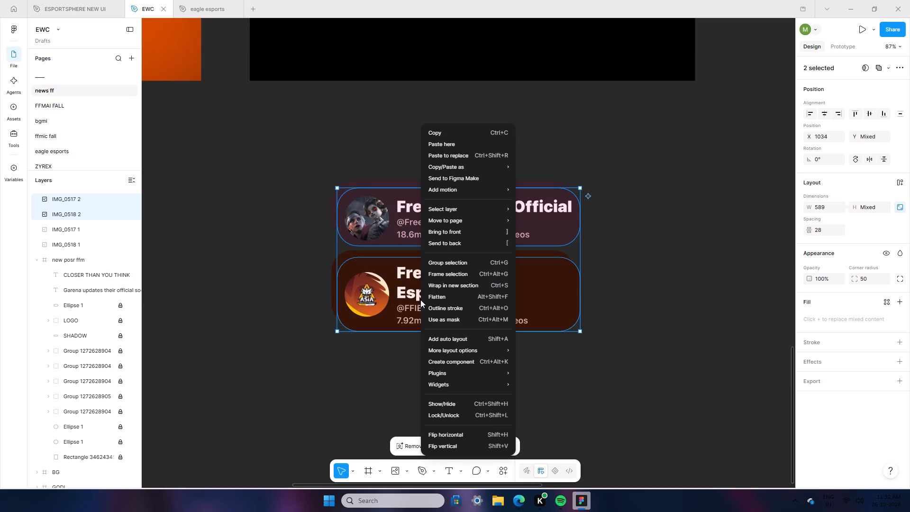
click(433, 258)
drag(65, 195, 62, 234)
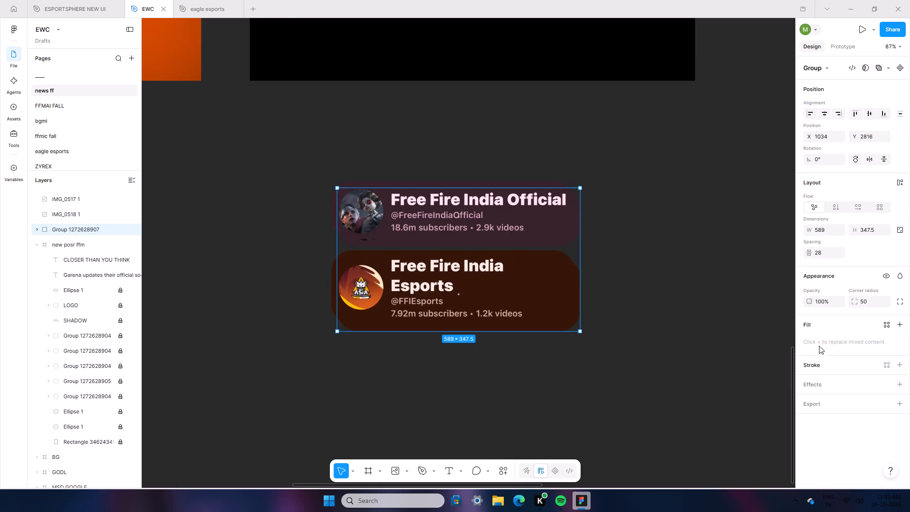
Ungroup the duplicated cards behind the originals.
right_click(578, 327)
click(613, 282)
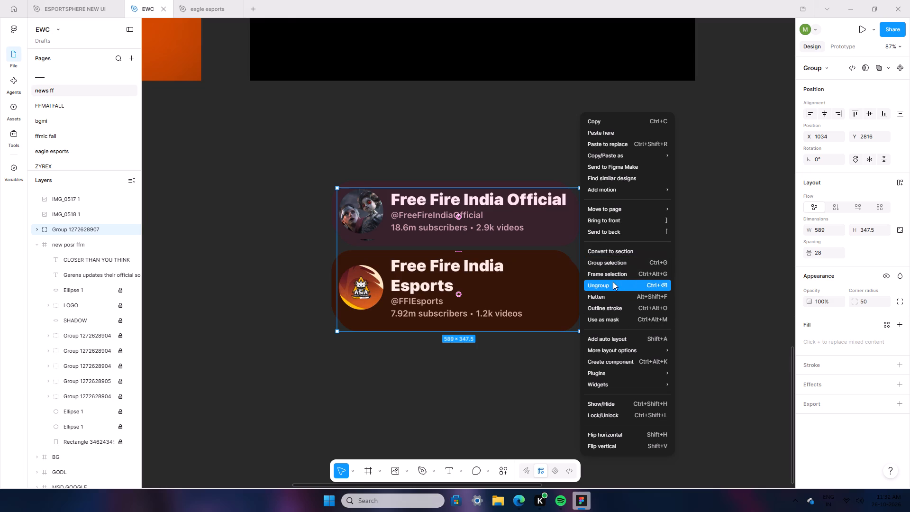
Replace the image fills of the duplicates IMG_0517 2 and IMG_0518 2 with solid white FFFFFF.
click(896, 294)
click(898, 299)
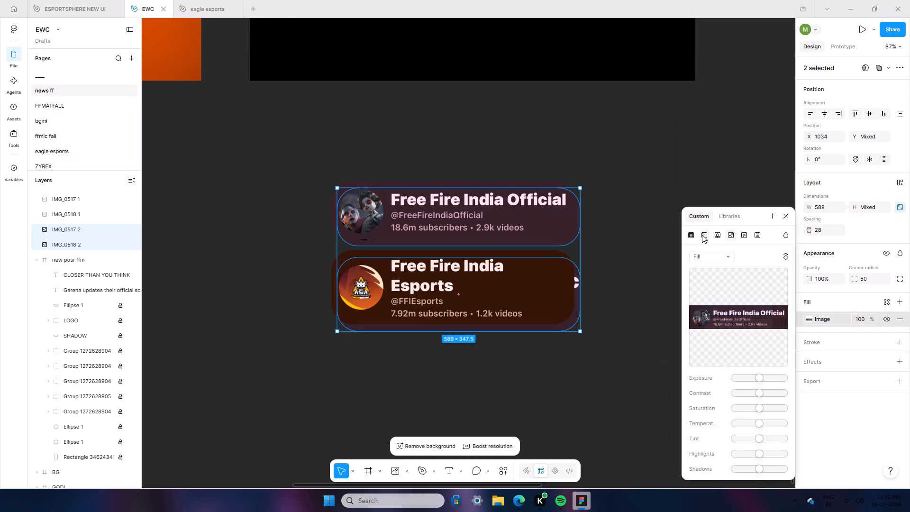
click(690, 233)
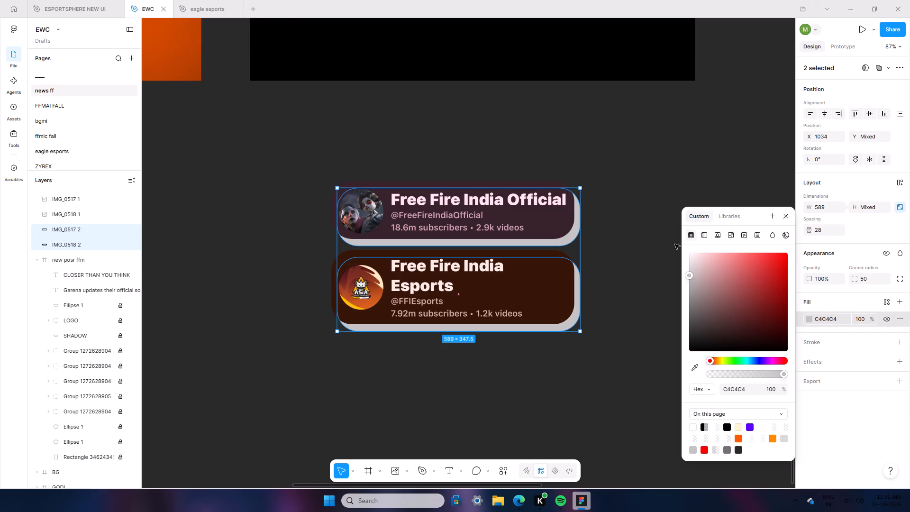
drag(692, 273, 677, 186)
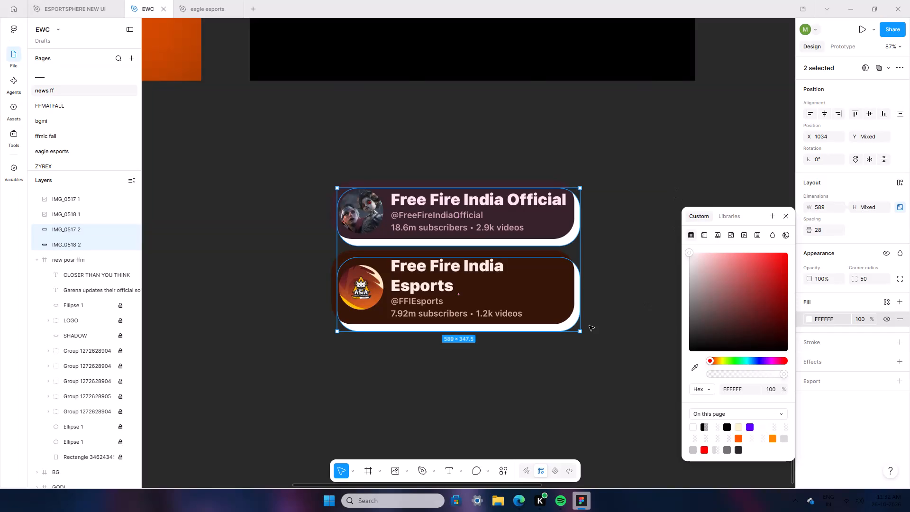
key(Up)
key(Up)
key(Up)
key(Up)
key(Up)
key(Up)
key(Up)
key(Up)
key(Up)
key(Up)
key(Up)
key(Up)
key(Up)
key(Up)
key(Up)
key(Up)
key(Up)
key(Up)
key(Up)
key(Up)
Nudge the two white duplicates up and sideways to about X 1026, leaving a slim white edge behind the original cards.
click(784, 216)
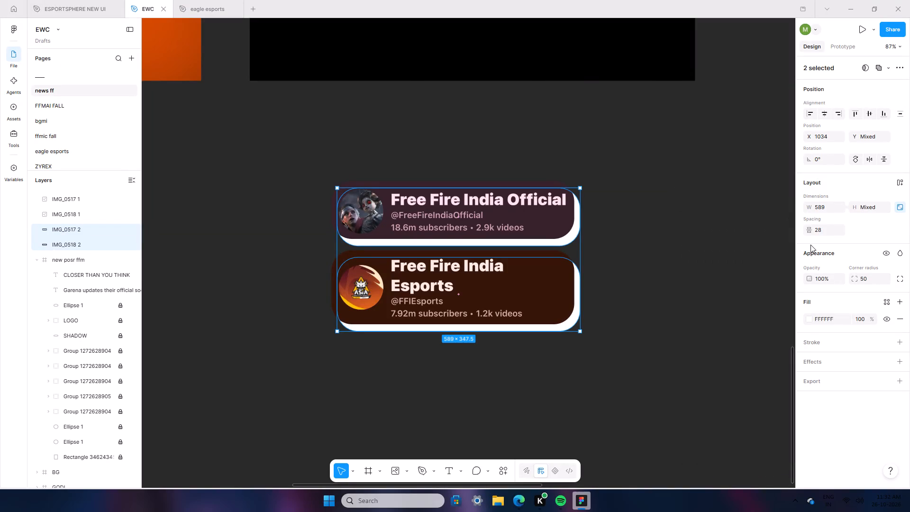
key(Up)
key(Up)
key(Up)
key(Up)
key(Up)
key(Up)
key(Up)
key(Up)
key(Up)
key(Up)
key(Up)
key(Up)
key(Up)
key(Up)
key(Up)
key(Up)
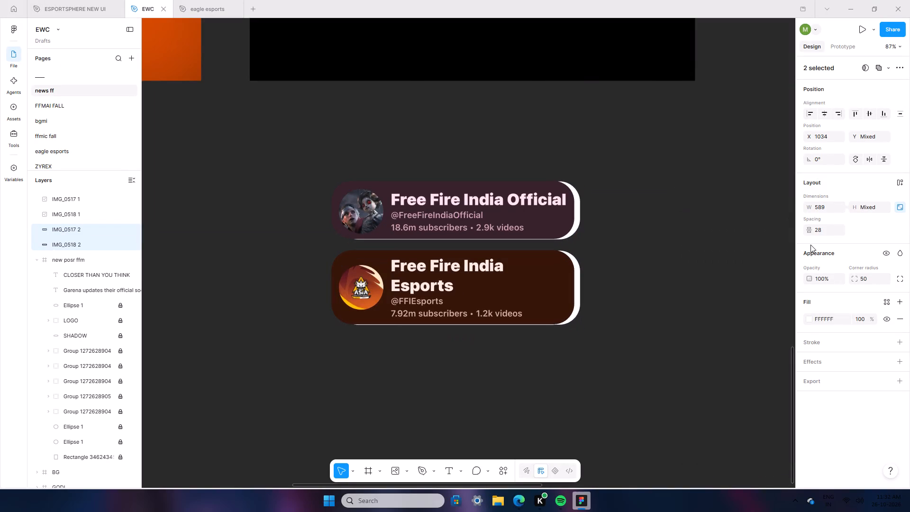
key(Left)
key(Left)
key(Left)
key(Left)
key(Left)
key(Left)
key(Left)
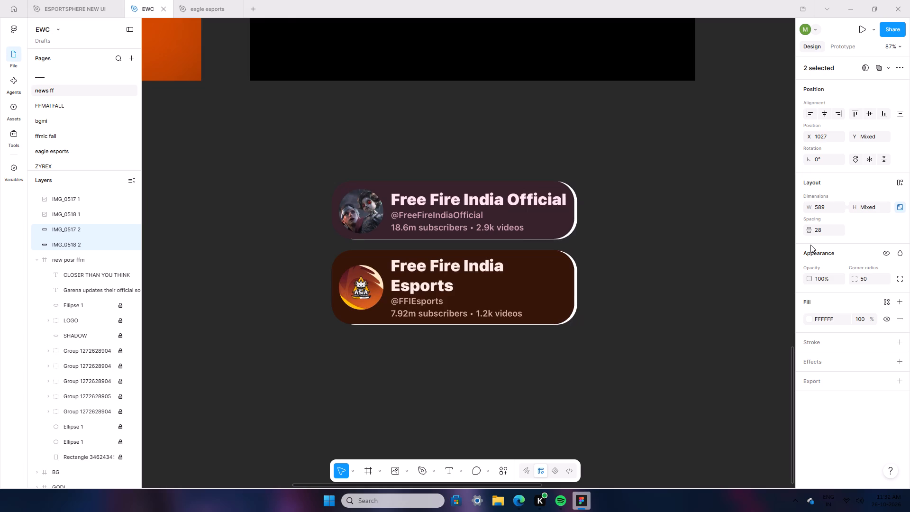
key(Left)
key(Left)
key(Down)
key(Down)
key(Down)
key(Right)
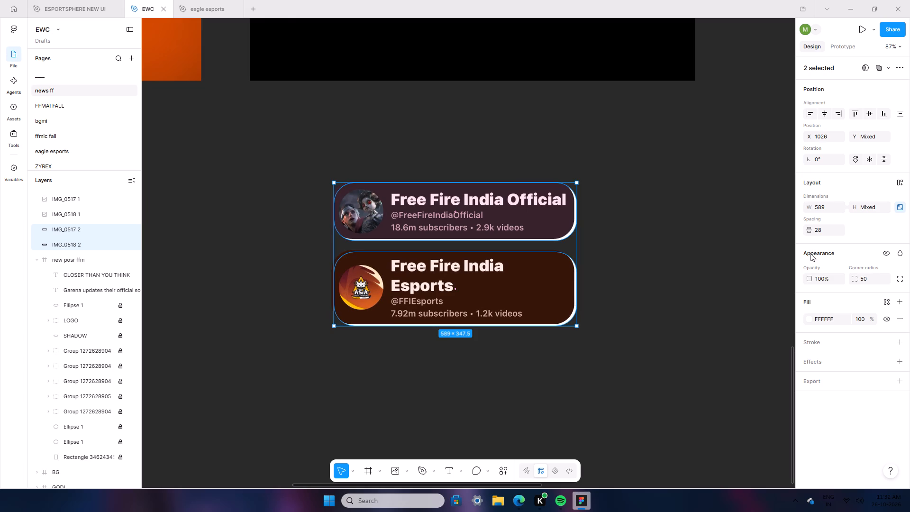
Align the white duplicates with the original cards, offset 3 px down and 2 px right to X 1022.
click(405, 244)
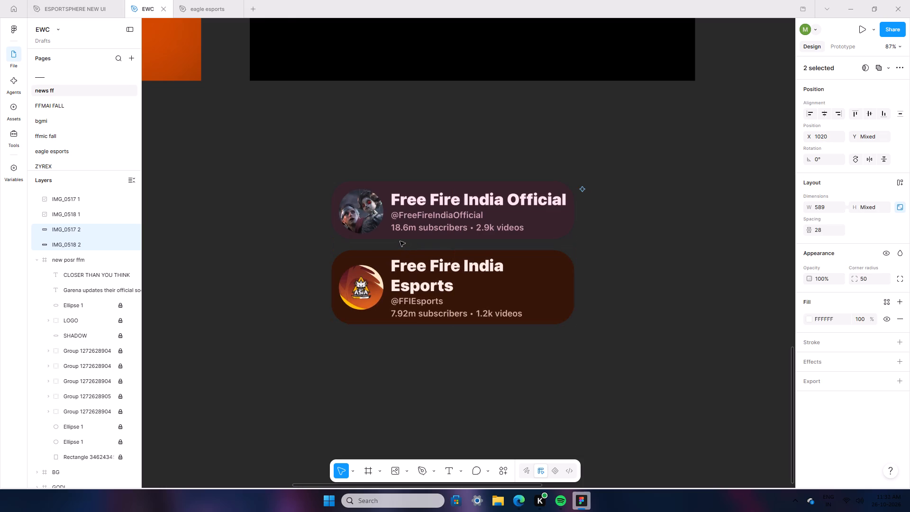
key(Down)
key(Down)
key(Down)
key(Right)
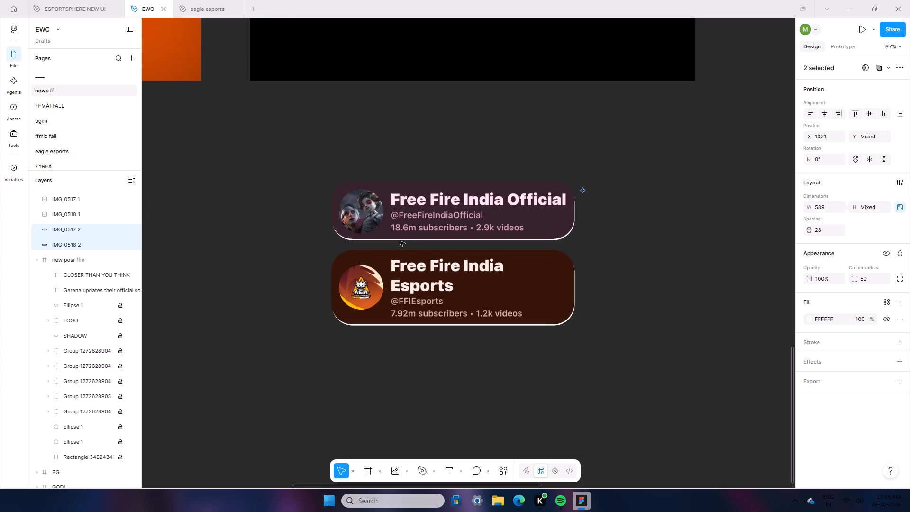
key(Right)
click(637, 401)
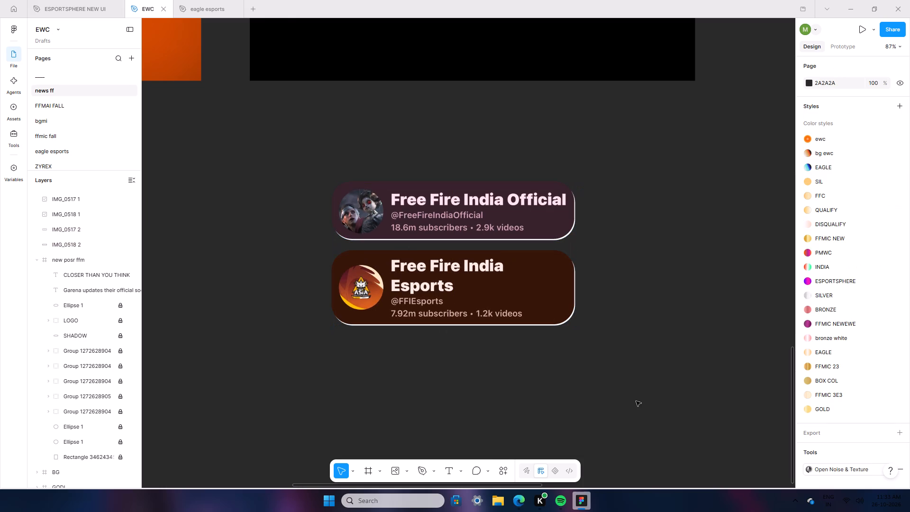
Move all four card layers together into the new posr ffm frame, below the Garena text and aligned to its left edge.
ctrl+scroll(632, 415, down, 9)
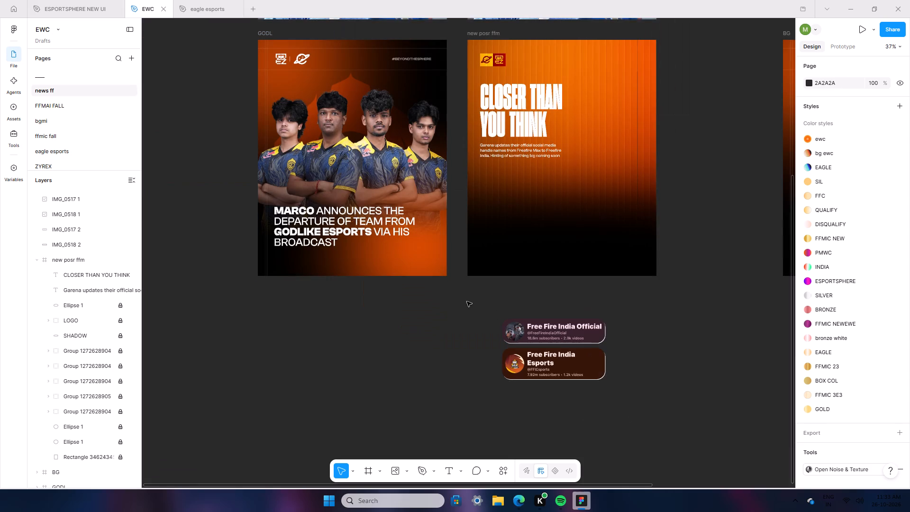
drag(484, 313, 627, 402)
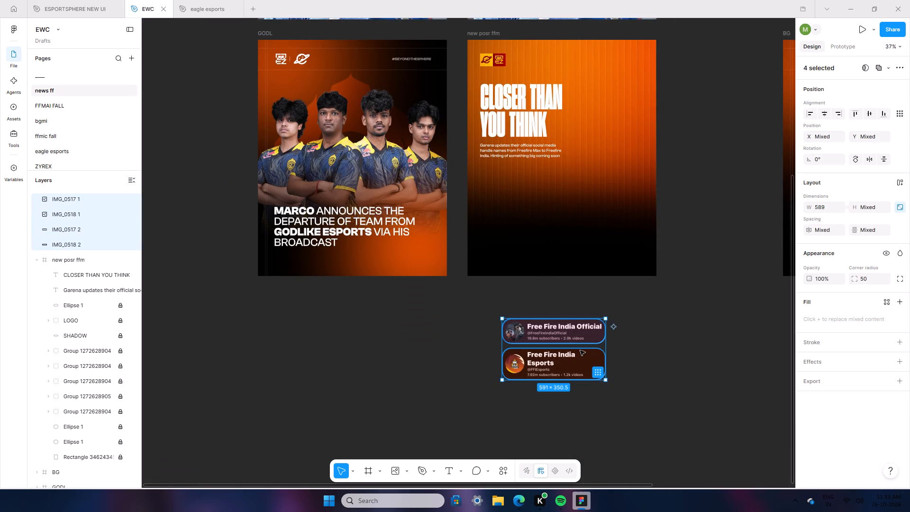
drag(579, 347, 559, 203)
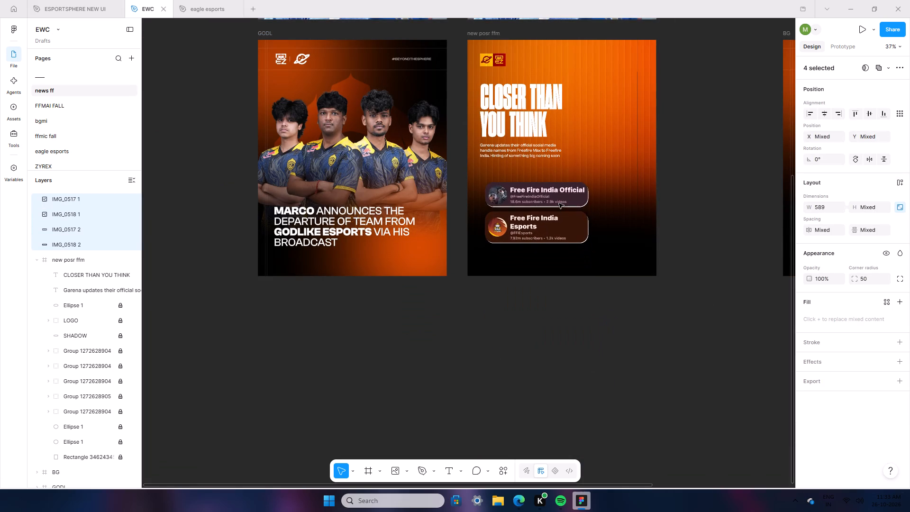
drag(559, 203, 555, 198)
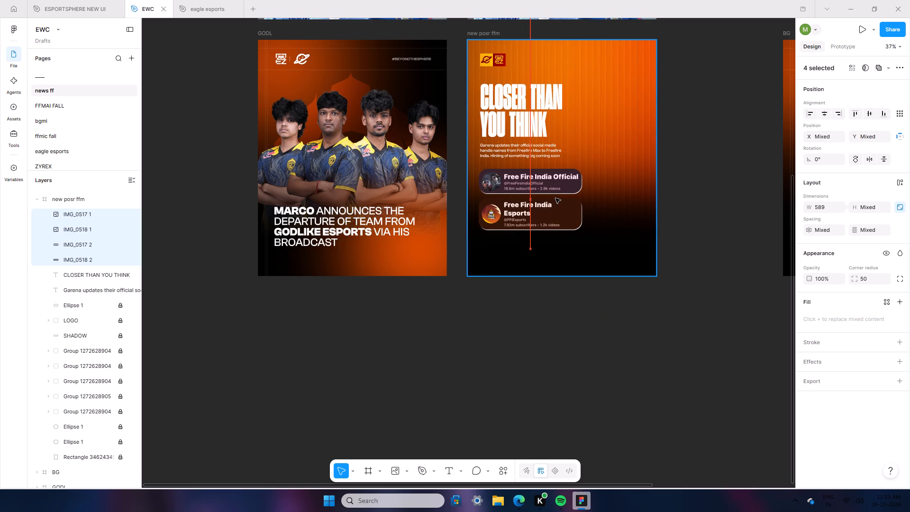
drag(555, 198, 555, 199)
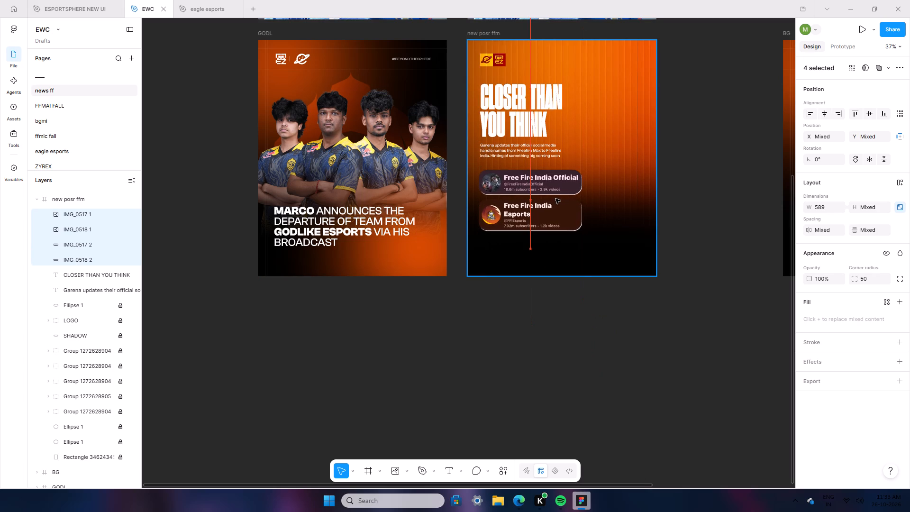
drag(555, 199, 556, 199)
click(602, 343)
Draw a rectangle across the full width of the new posr ffm frame along its bottom edge, sized 1080 × 82.
scroll(602, 344, up, 3)
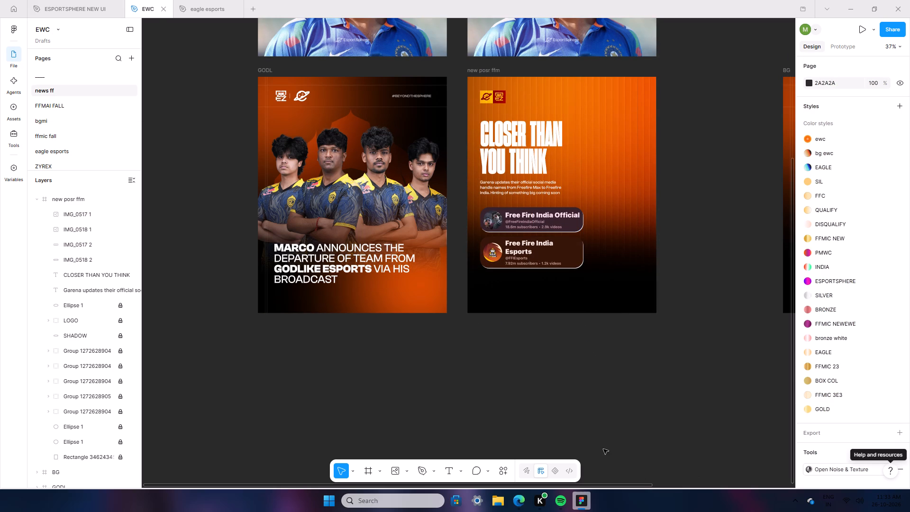
click(405, 467)
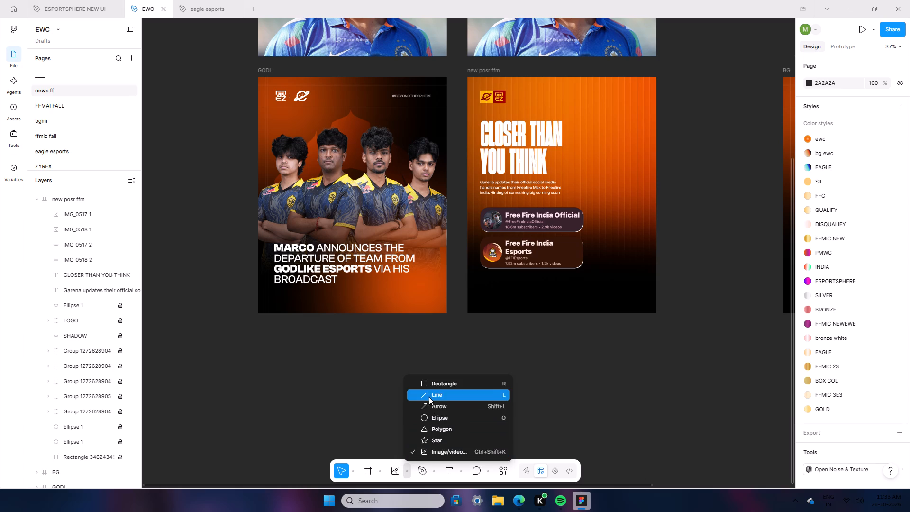
click(428, 384)
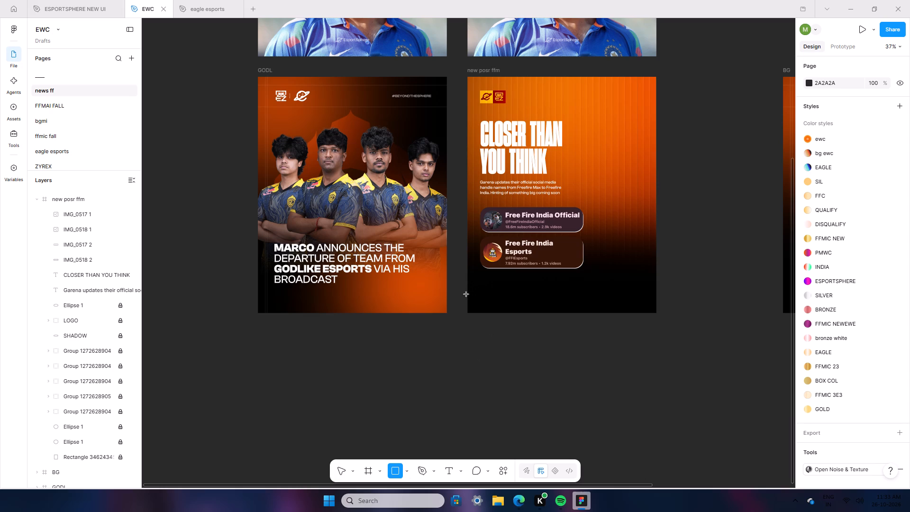
drag(464, 296, 651, 315)
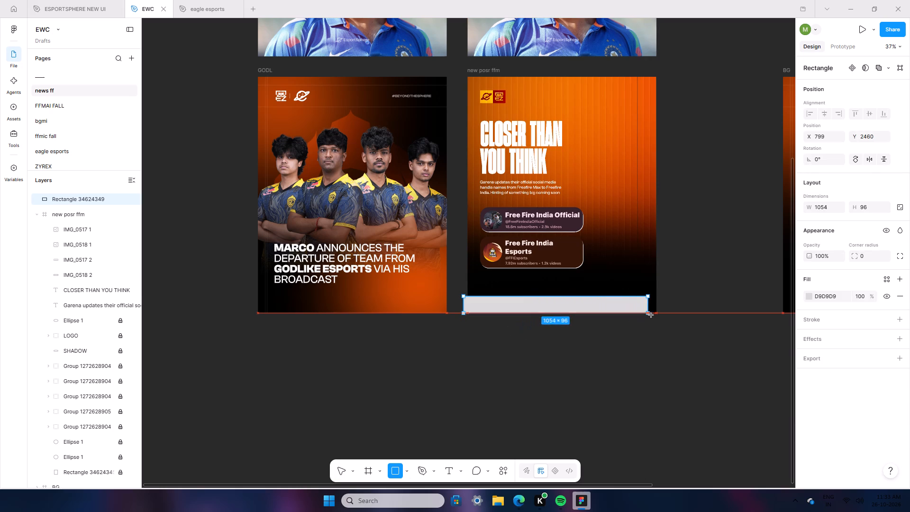
drag(651, 315, 655, 315)
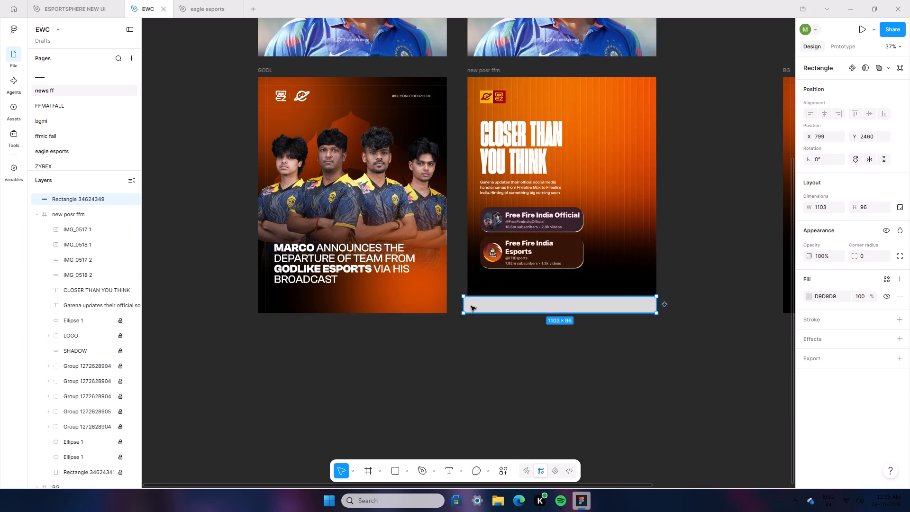
click(464, 302)
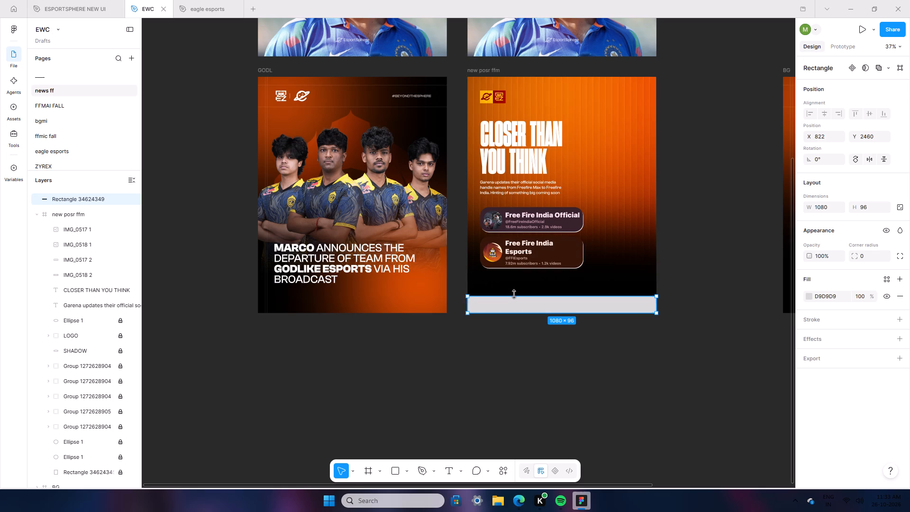
click(519, 295)
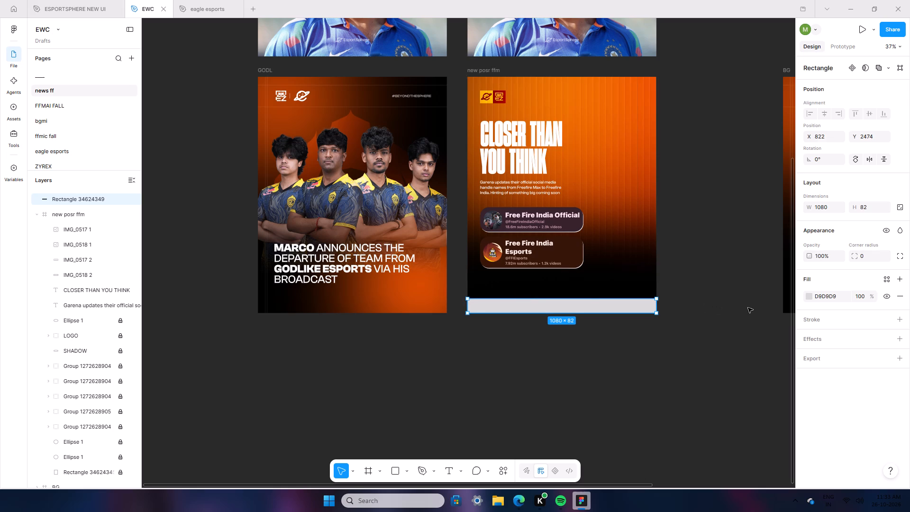
Fill the bottom rectangle with orange #E76200 sampled from the new posr ffm poster's background.
click(810, 294)
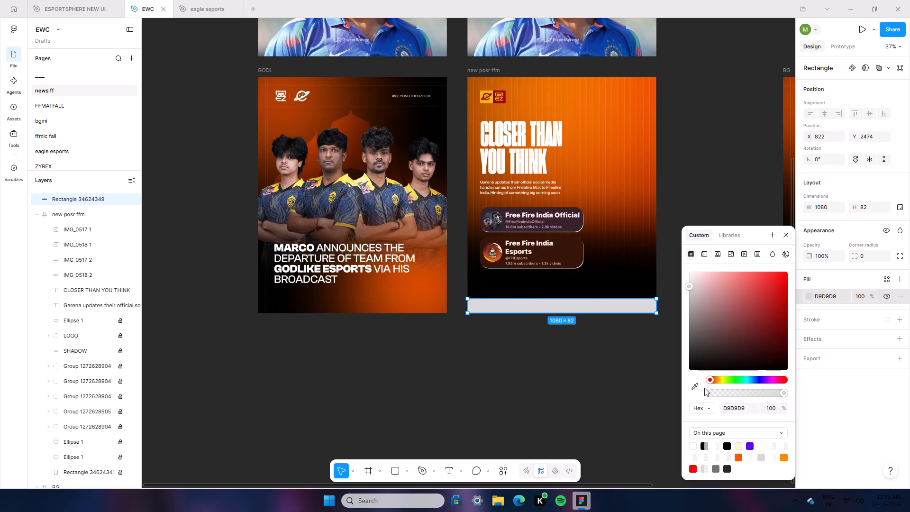
click(698, 384)
click(603, 137)
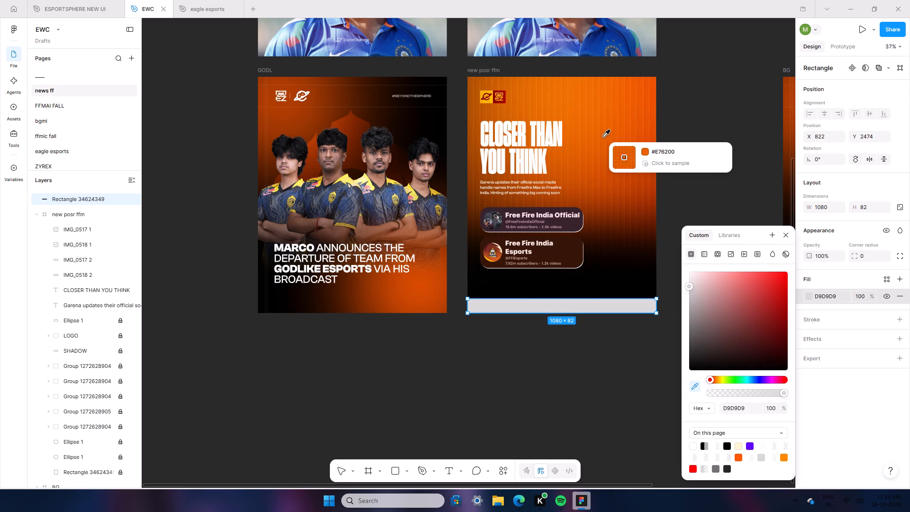
click(701, 192)
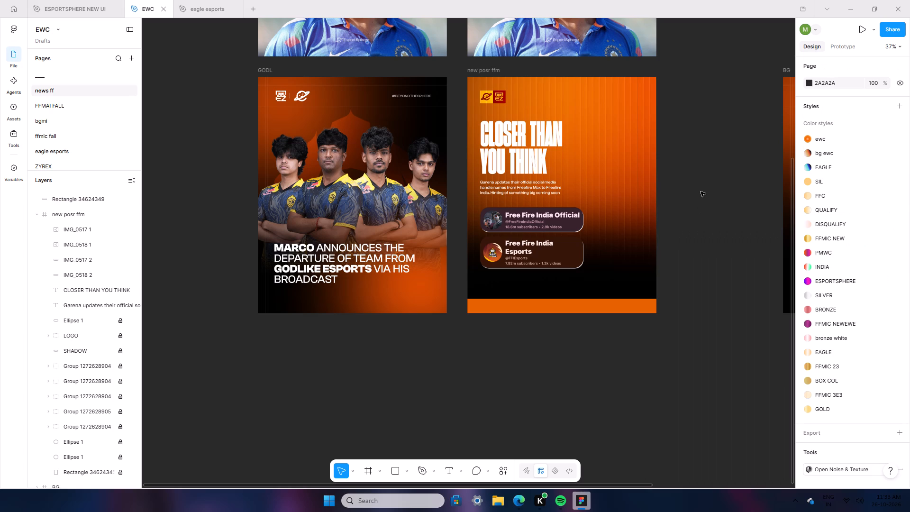
Nudge the CLOSER THAN YOU THINK heading, the Garena text and the channel cards down together within the new posr ffm frame.
drag(471, 113, 592, 276)
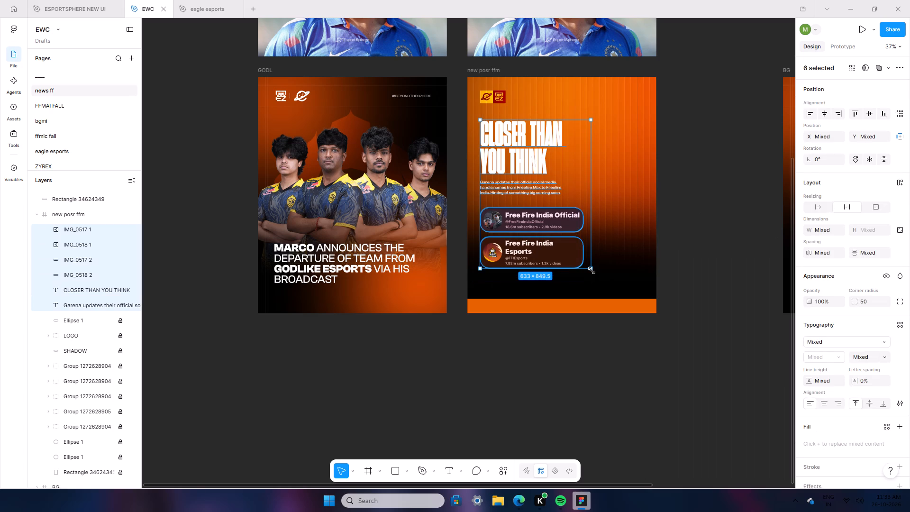
key(Down)
key(Down)
key(Down)
key(Down)
key(Down)
key(Down)
key(Down)
key(Down)
key(Down)
key(Down)
key(Down)
key(Down)
key(Down)
key(Down)
key(Down)
key(Down)
key(Down)
key(Down)
key(Down)
key(Down)
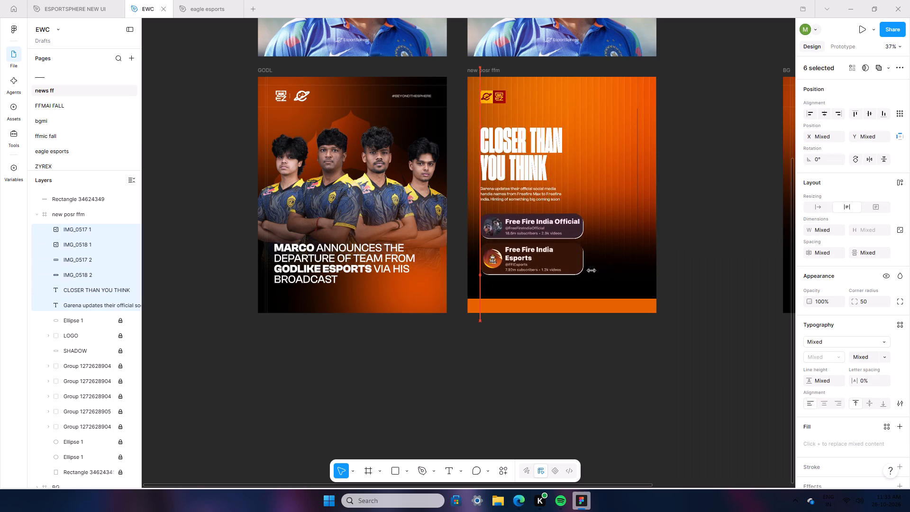
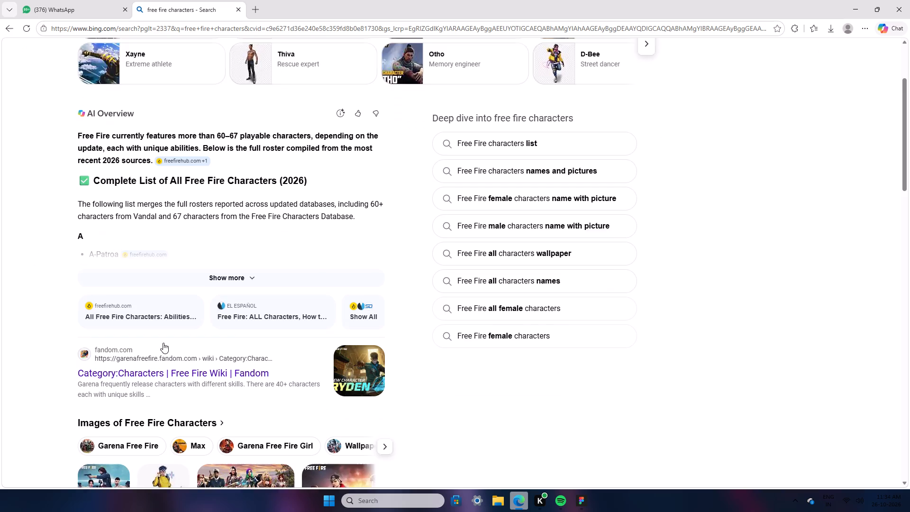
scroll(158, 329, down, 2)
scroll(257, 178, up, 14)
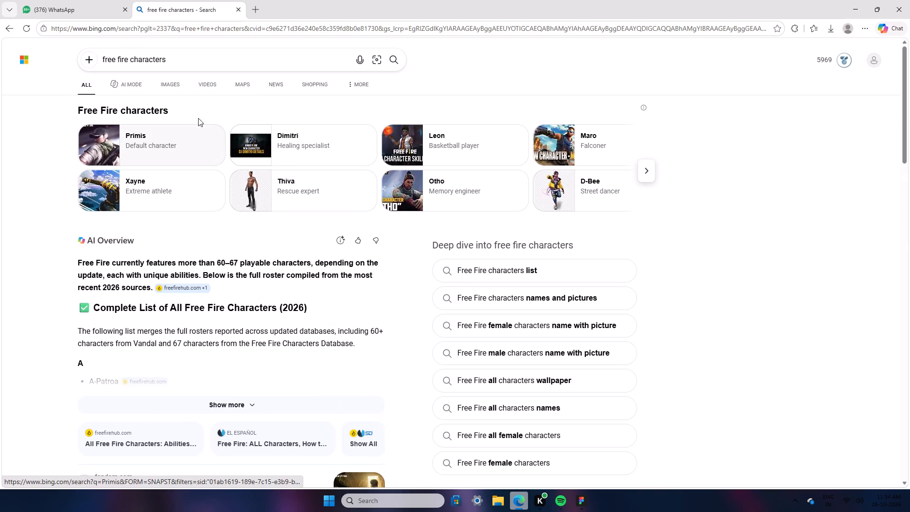
Search images for "free fire characters png" and copy the transparent picture of the man in the long red coat.
click(173, 87)
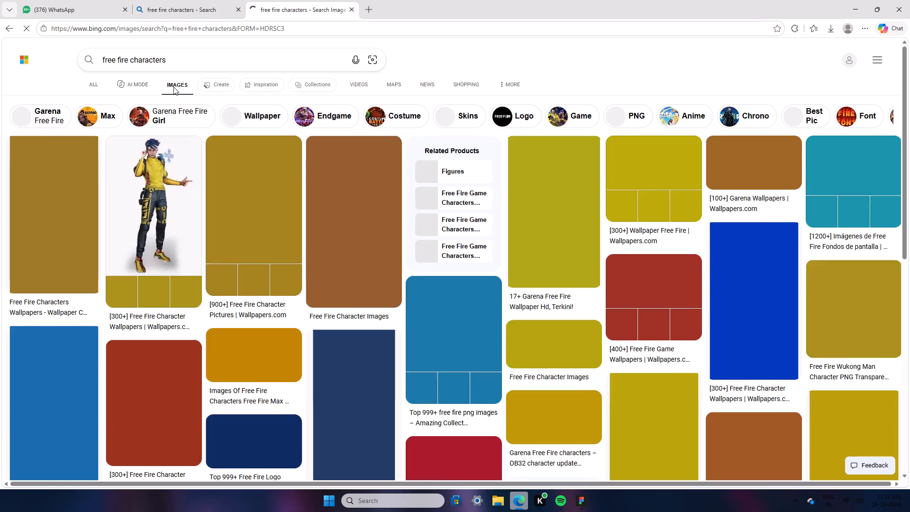
click(245, 57)
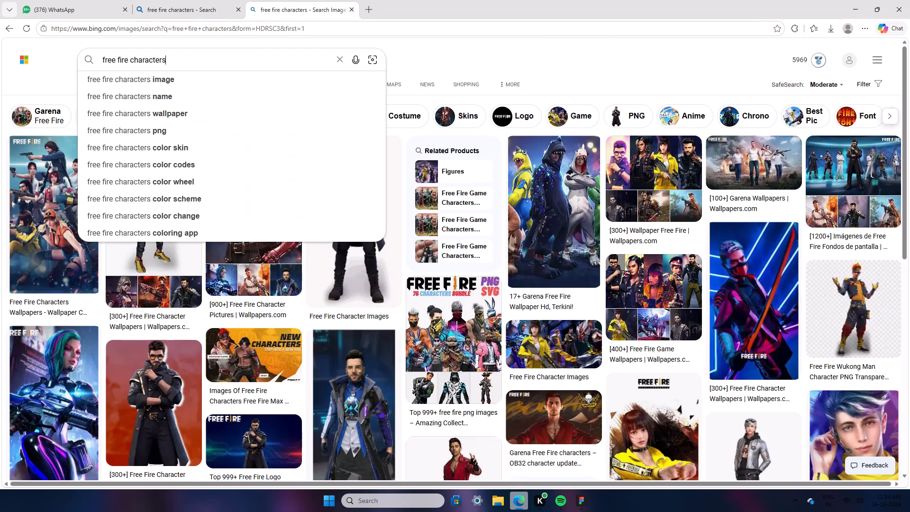
key(space)
text(png)
key(Return)
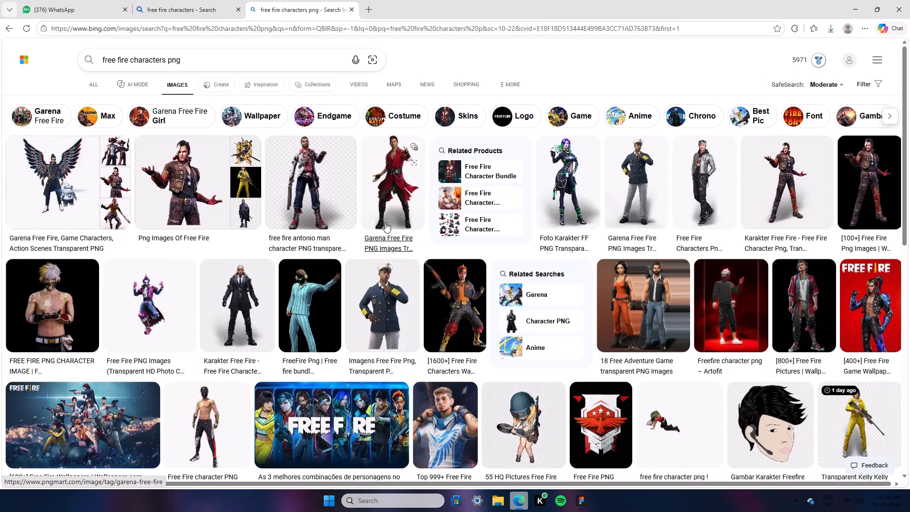
click(389, 197)
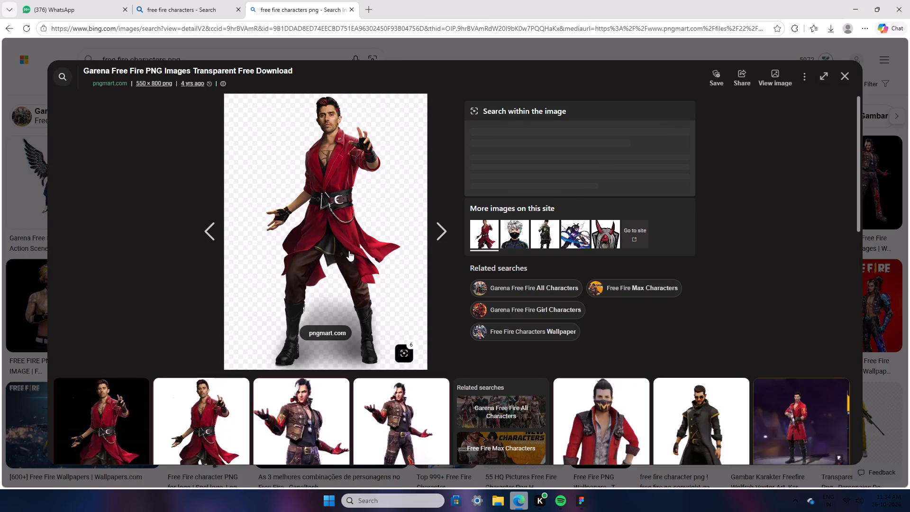
right_click(349, 251)
click(382, 296)
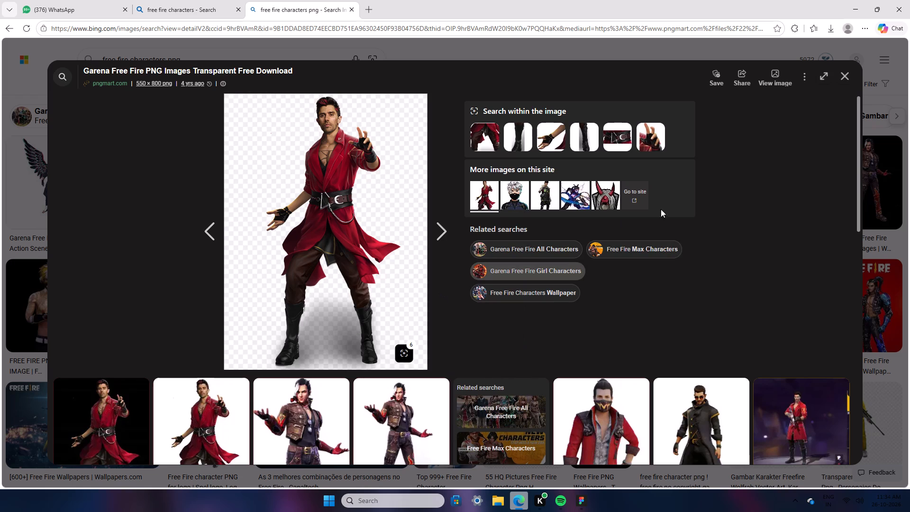
click(848, 76)
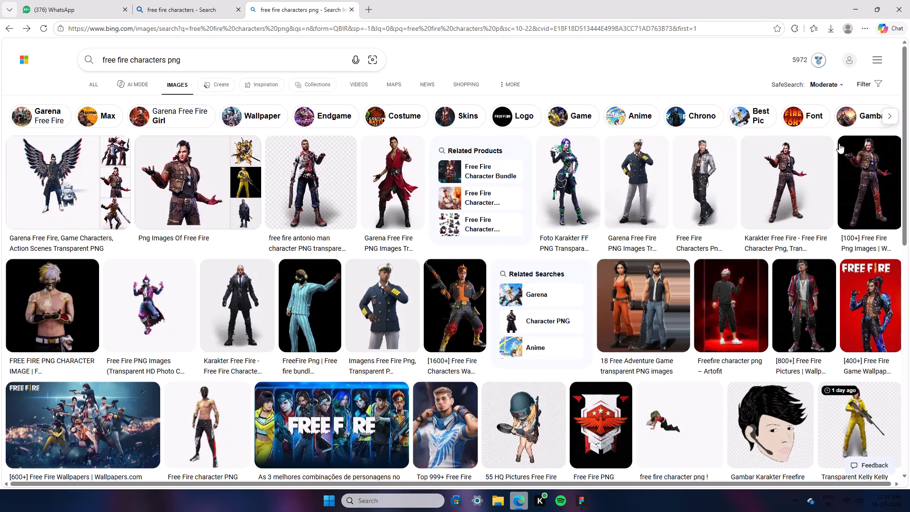
Switch to Figma and paste the copied character picture beside the new posr ffm frame.
click(579, 503)
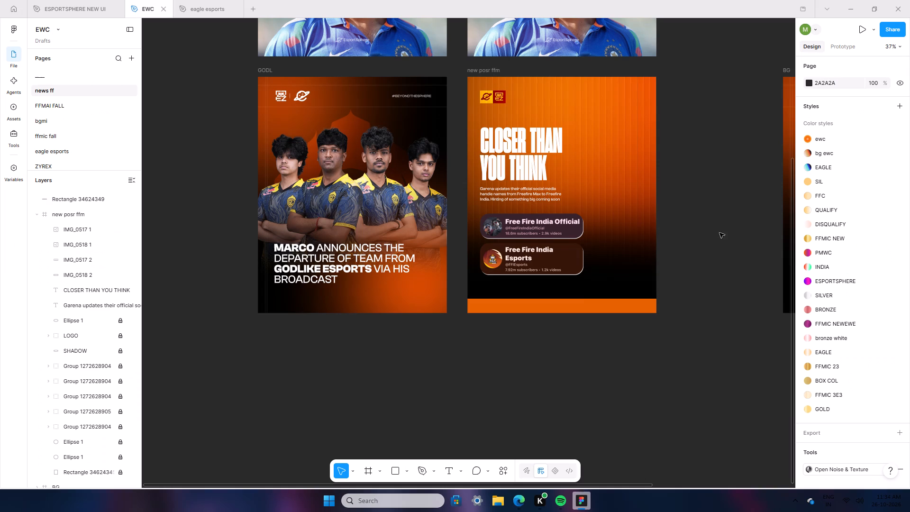
right_click(699, 109)
click(723, 114)
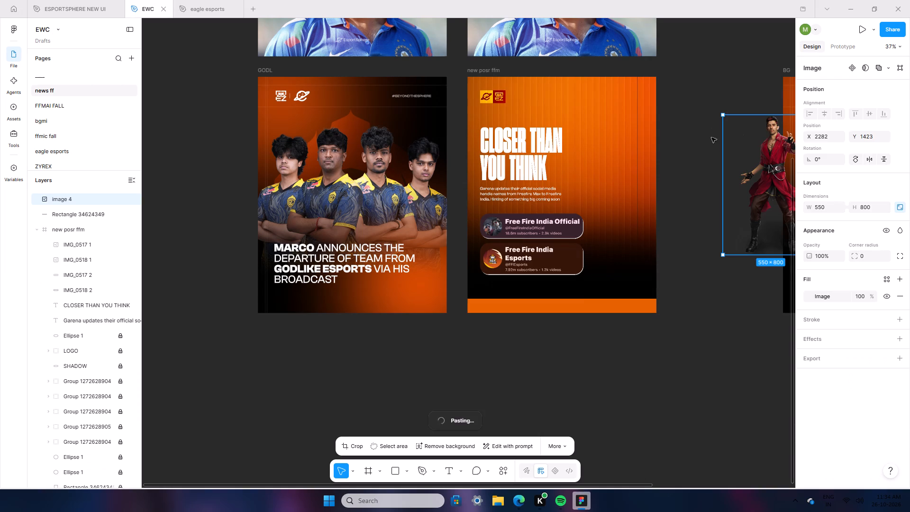
Enlarge the character picture to about 1002 × 1457 and place it over the right half of the frame, about X 1110, Y 1403.
drag(760, 256, 746, 370)
drag(751, 319, 651, 348)
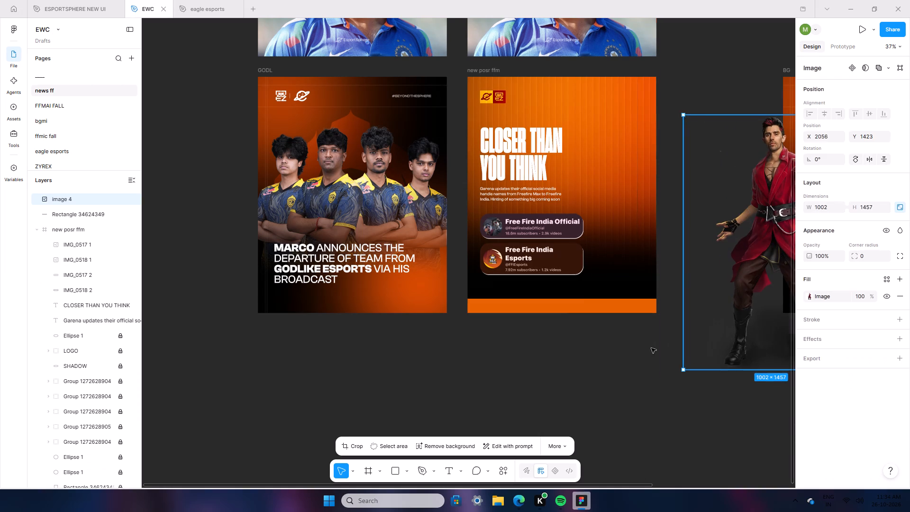
drag(651, 348, 591, 314)
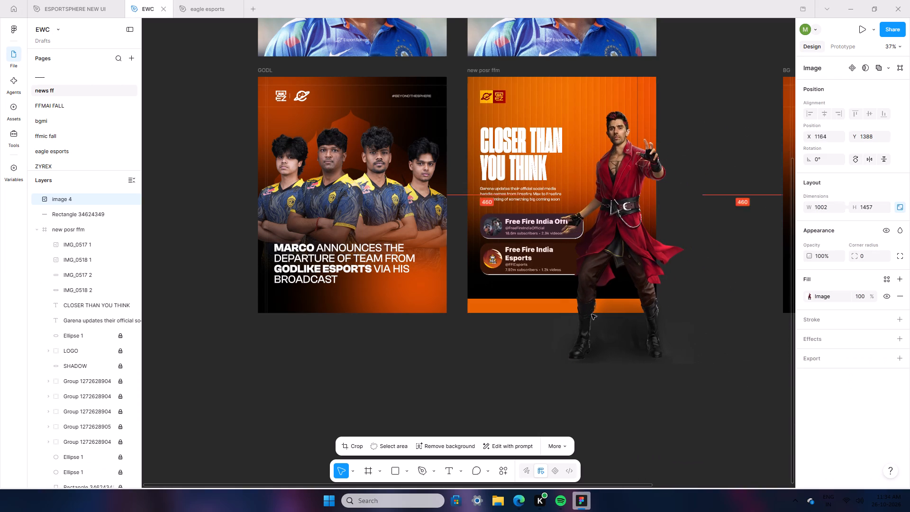
drag(591, 314, 586, 318)
Move the image 4 layer inside the new posr ffm frame, directly below the SHADOW layer.
drag(63, 195, 76, 310)
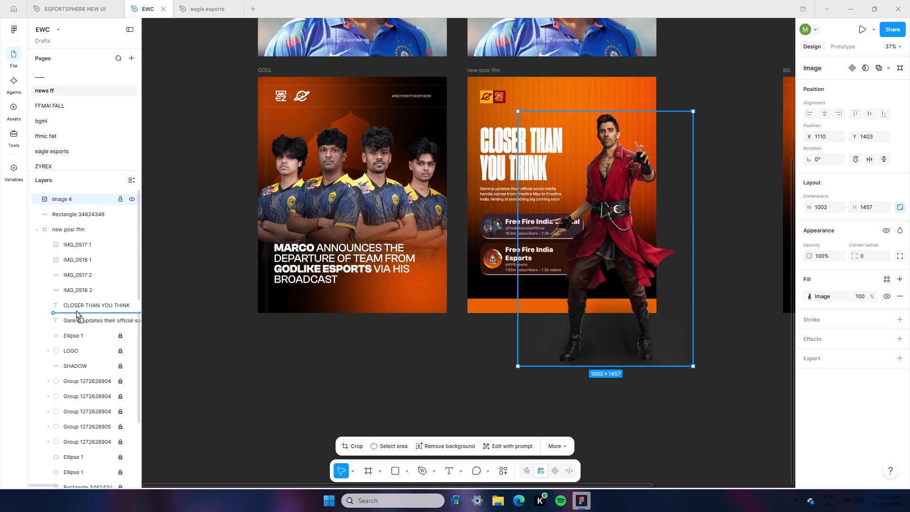
drag(76, 310, 82, 325)
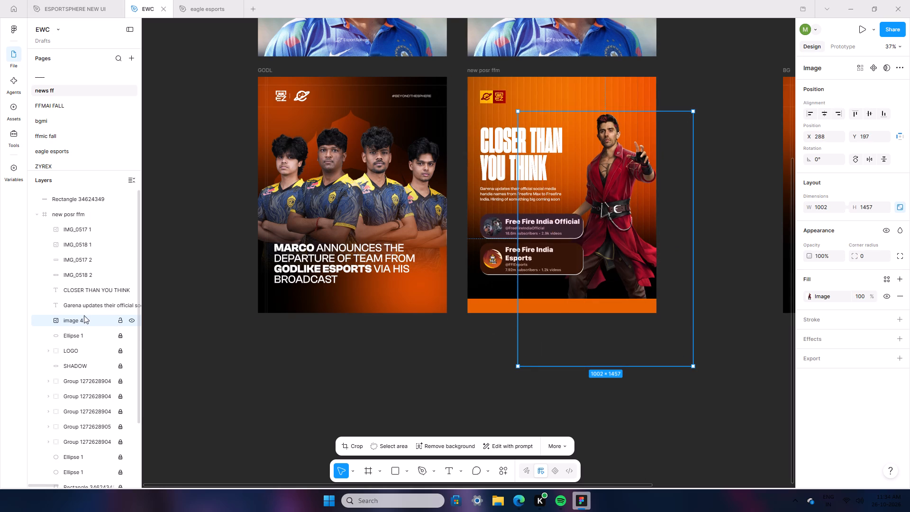
drag(83, 315, 80, 342)
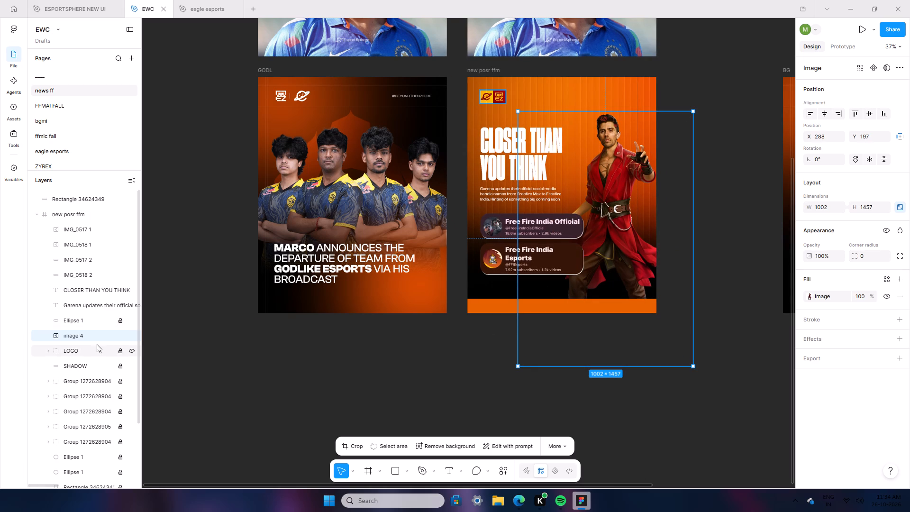
drag(88, 336, 81, 377)
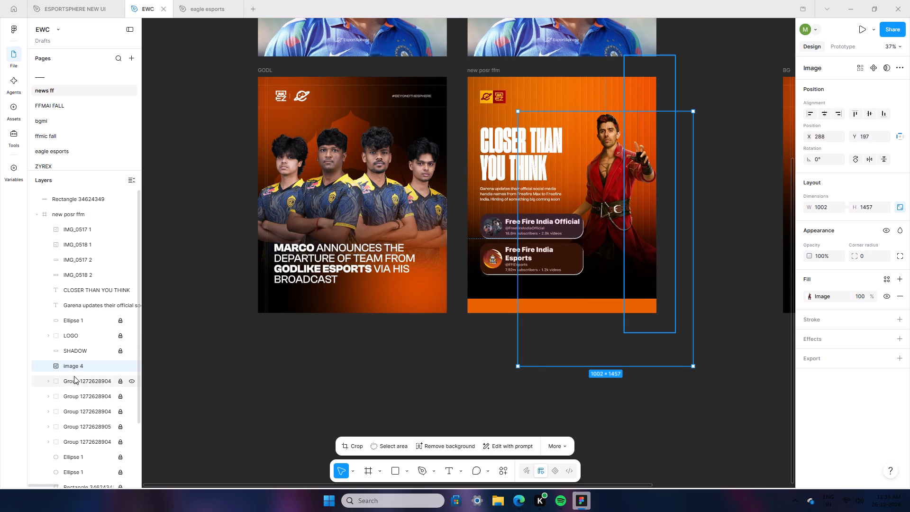
click(739, 307)
Boost the resolution of the character image in the new posr ffm frame.
click(612, 206)
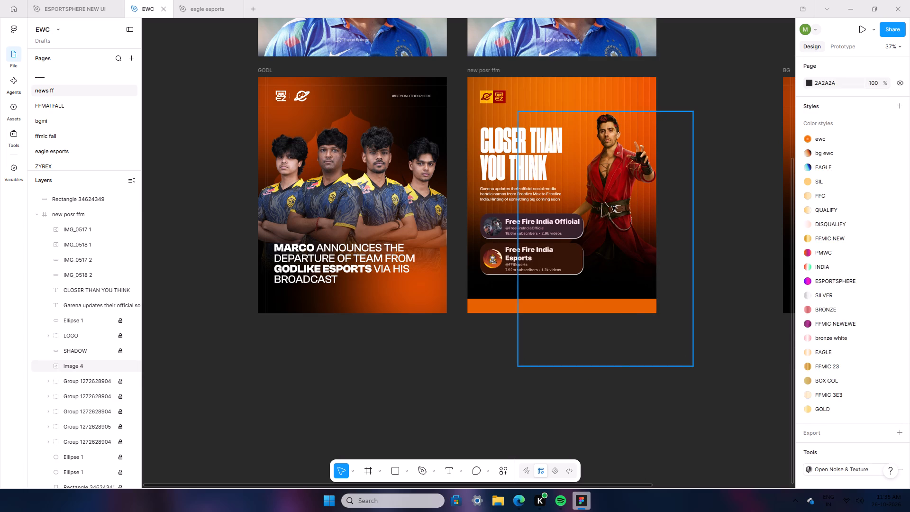
click(561, 445)
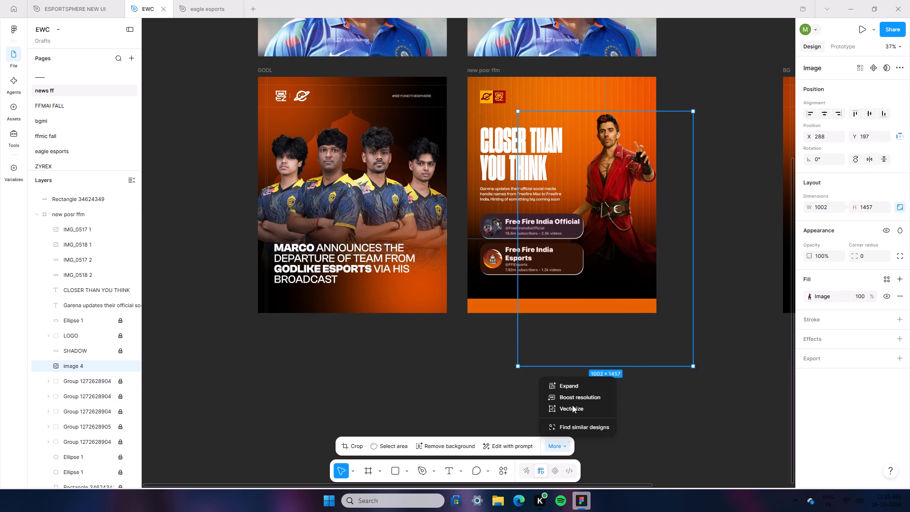
click(572, 396)
click(755, 298)
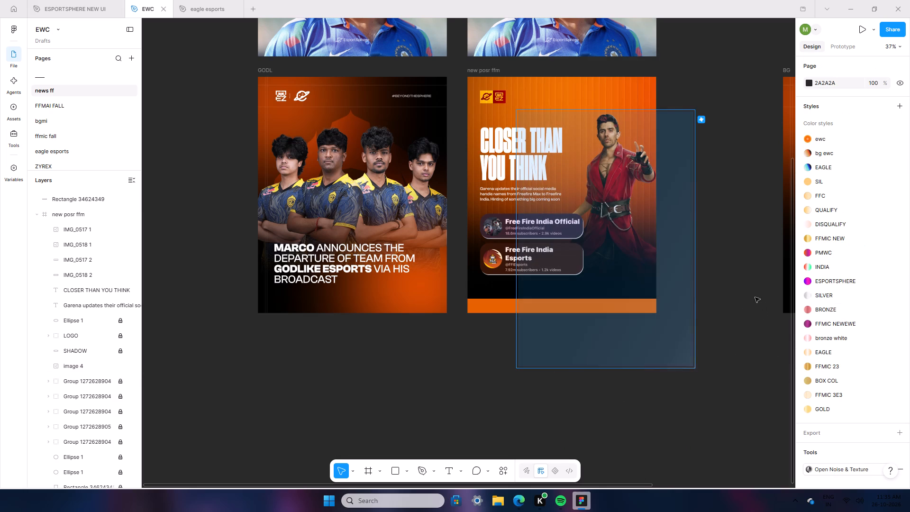
ctrl+scroll(755, 297, up, 5)
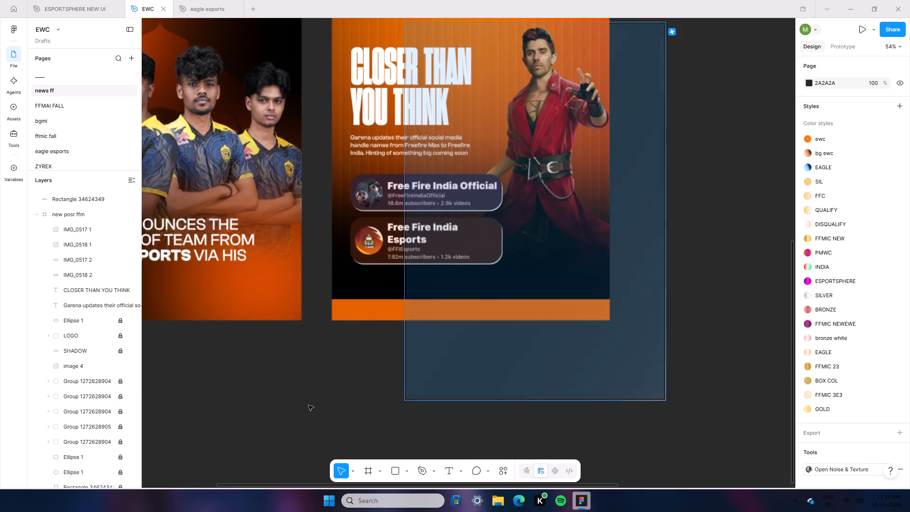
click(403, 470)
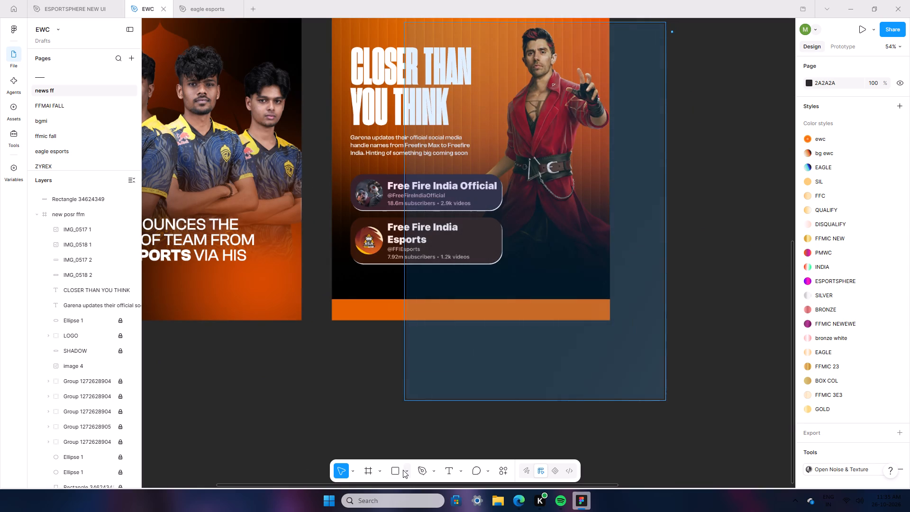
click(408, 470)
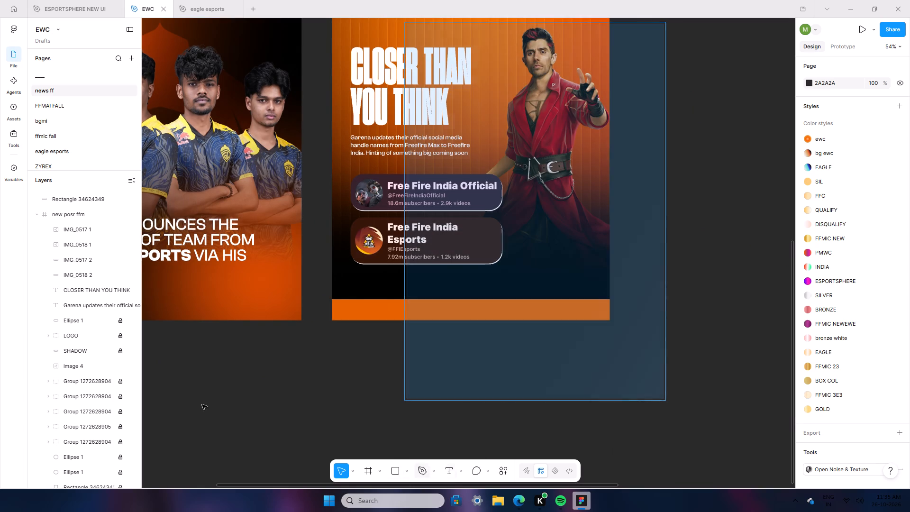
Lock the image 4 layer.
scroll(111, 365, down, 1)
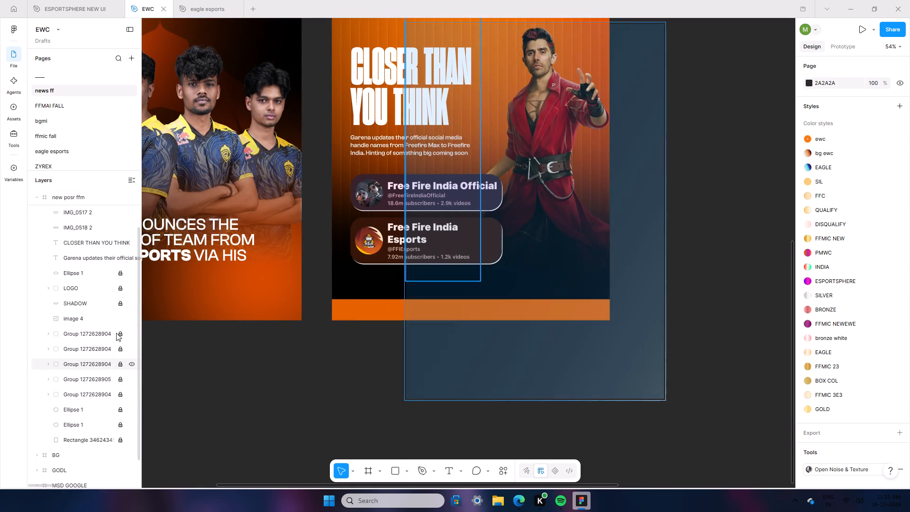
click(116, 320)
double_click(252, 378)
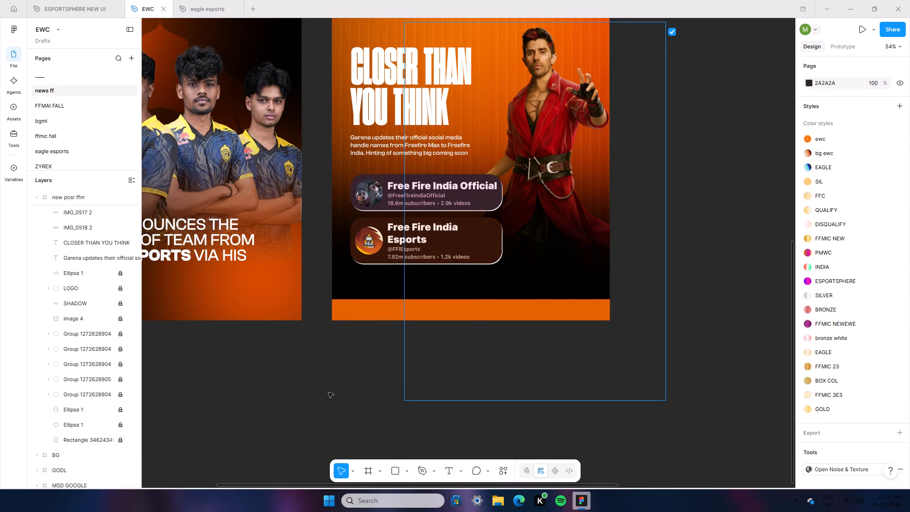
Submit feedback on the resolution boost and dismiss its completion marker.
click(752, 29)
triple_click(715, 180)
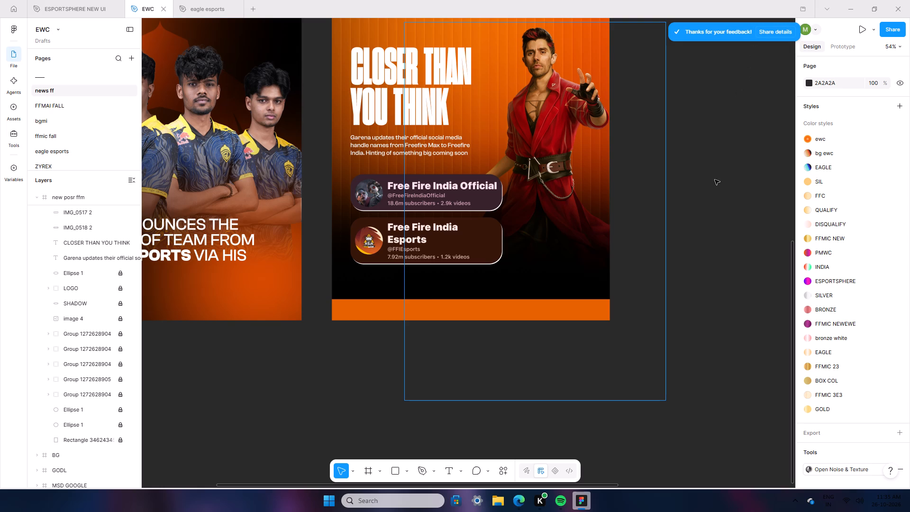
click(361, 260)
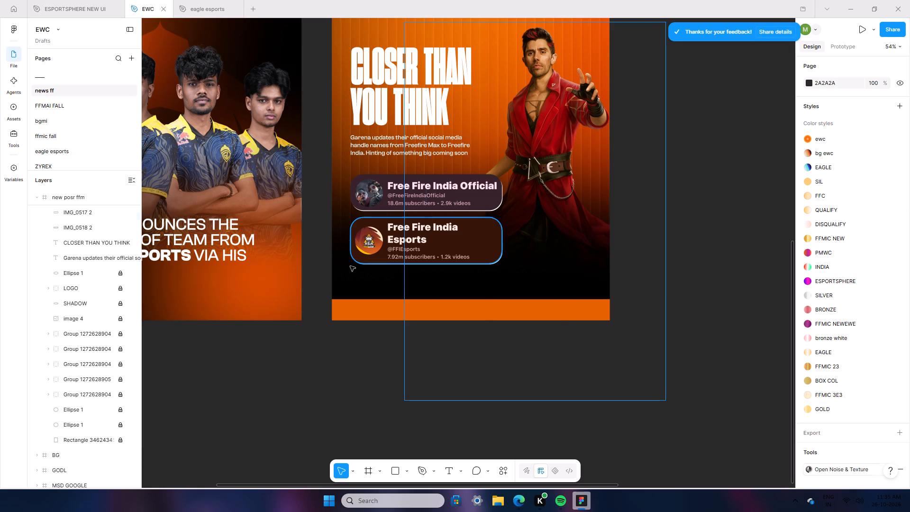
double_click(317, 357)
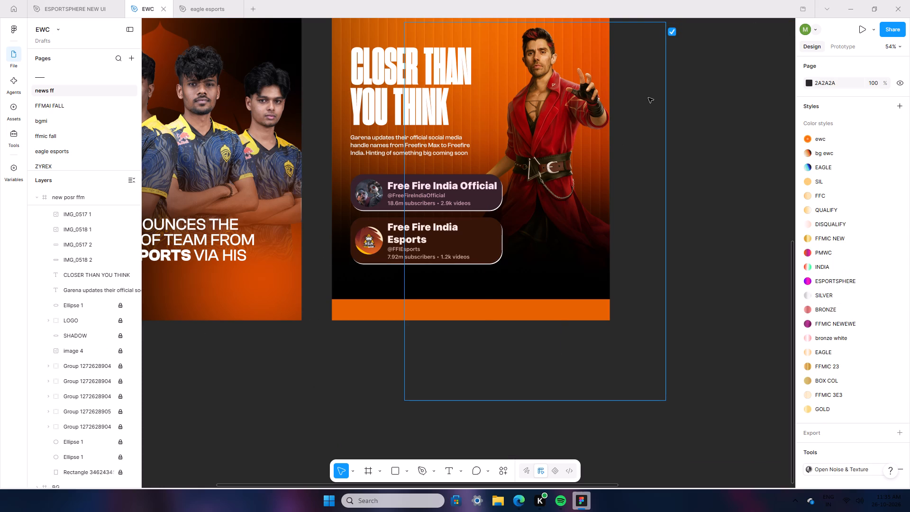
click(673, 29)
click(695, 174)
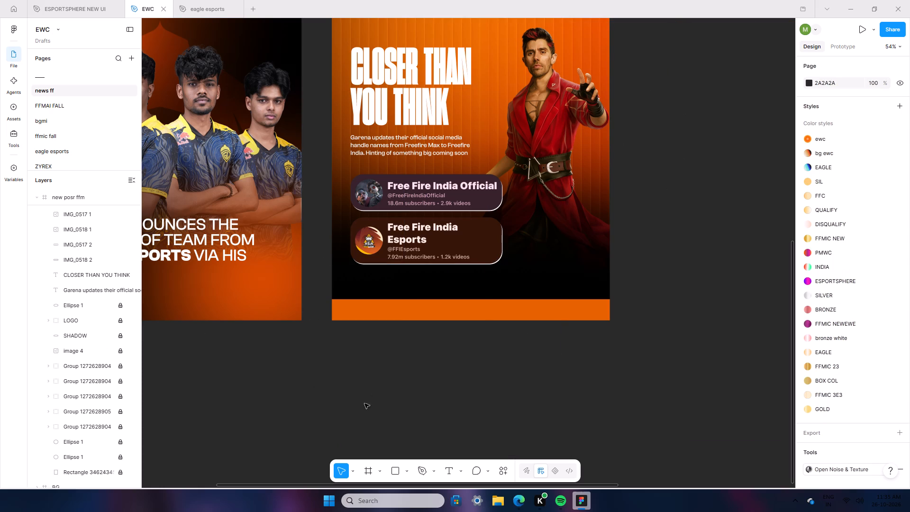
Add a text layer reading "BEYOND THE SPHERE" on the empty canvas below the new posr ffm frame.
click(447, 468)
click(419, 396)
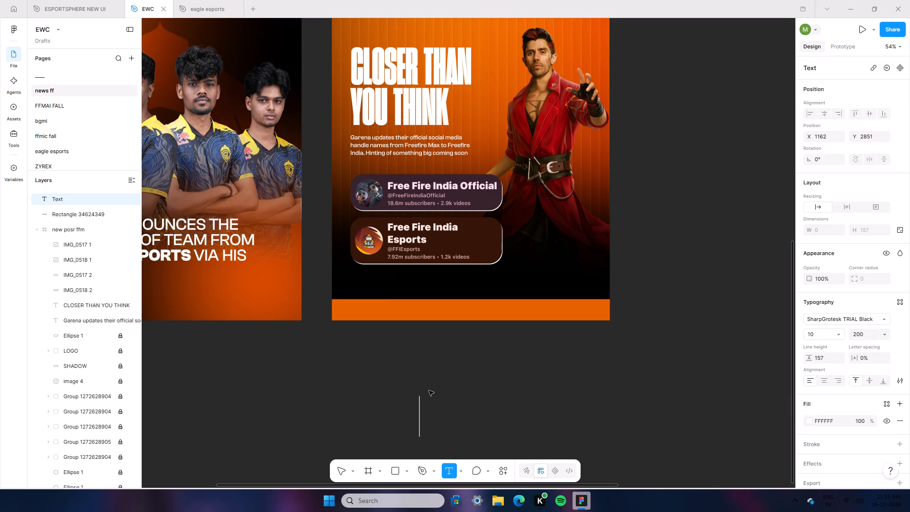
text(be)
key(BackSpace)
key(BackSpace)
key(BackSpace)
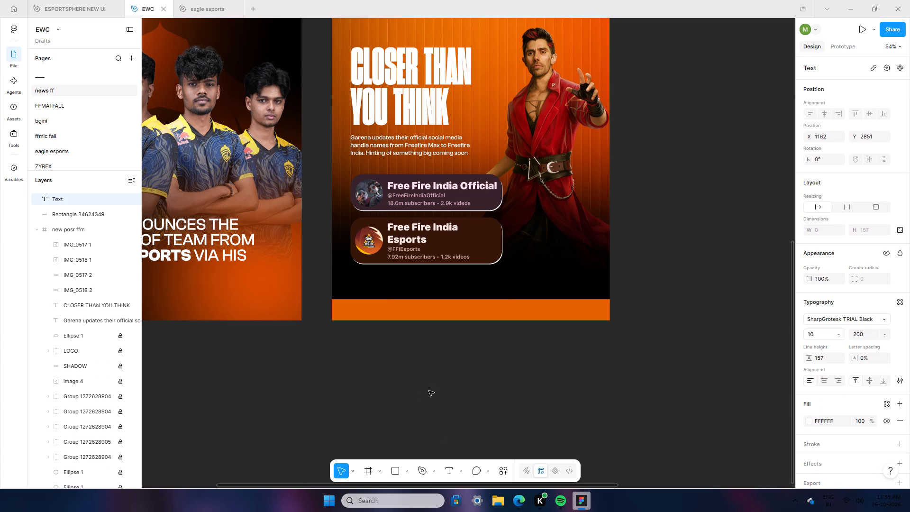
text(BEYOND THE)
key(space)
text(SPHERE)
click(622, 374)
Set the BEYOND THE SPHERE text to the Clash Display font at size 20.
click(848, 320)
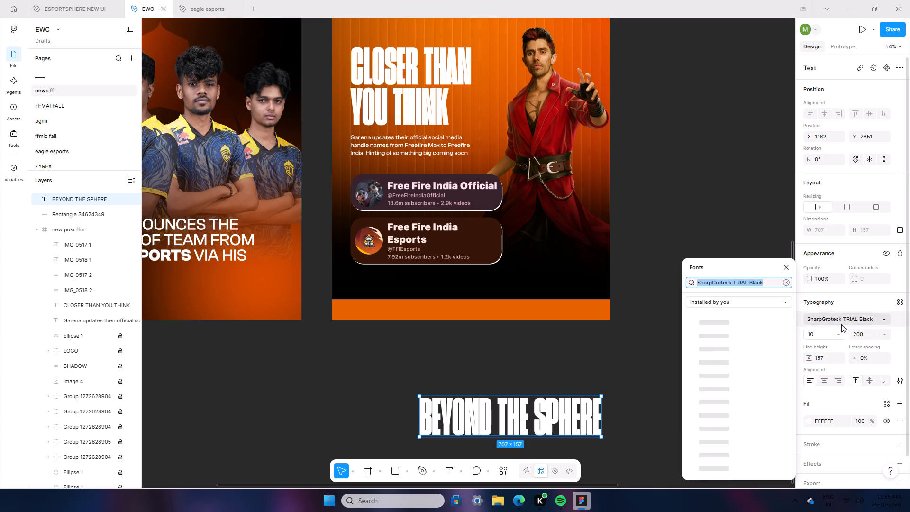
scroll(730, 343, up, 6)
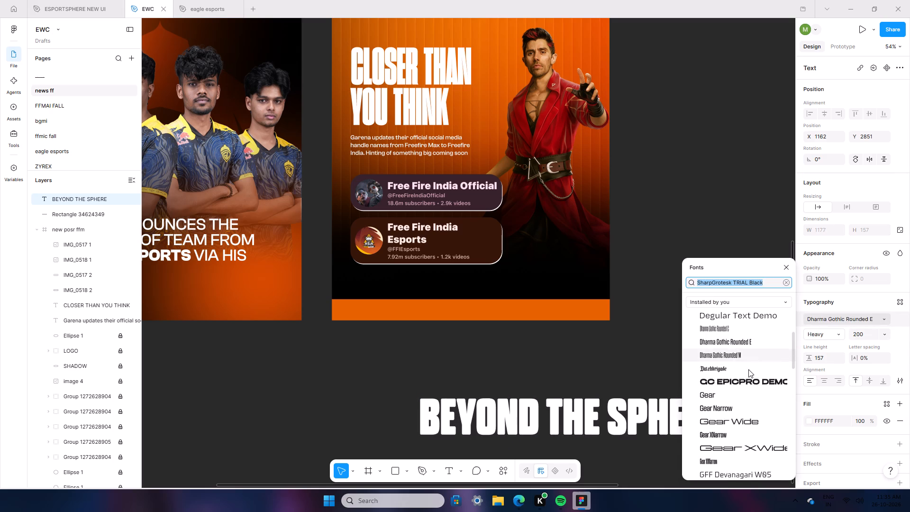
scroll(740, 350, up, 3)
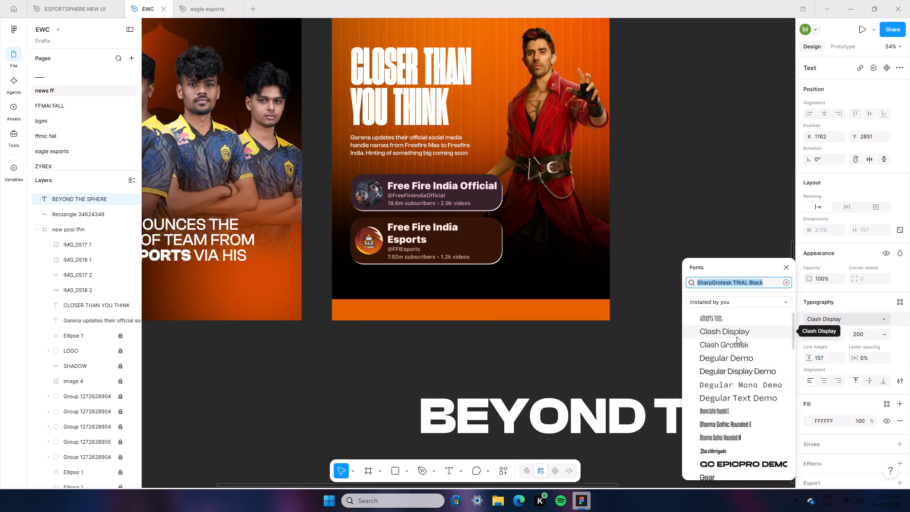
click(737, 337)
click(879, 335)
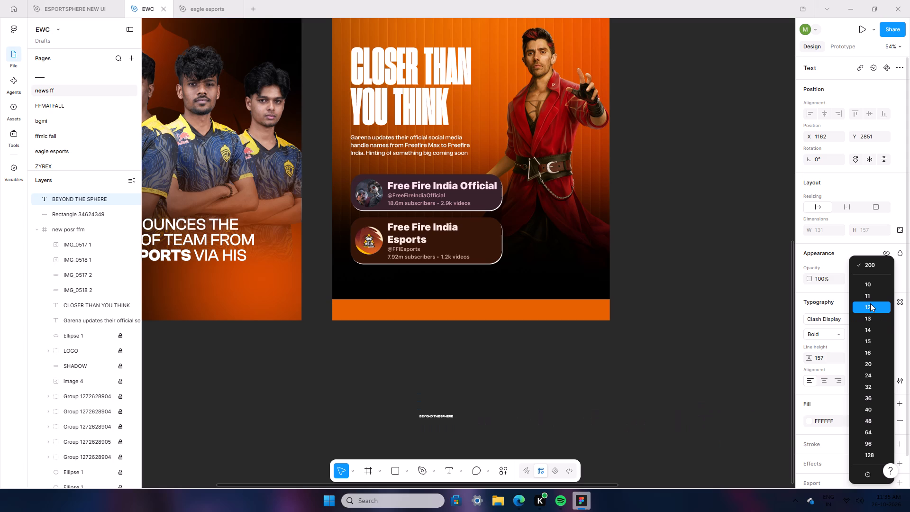
click(876, 362)
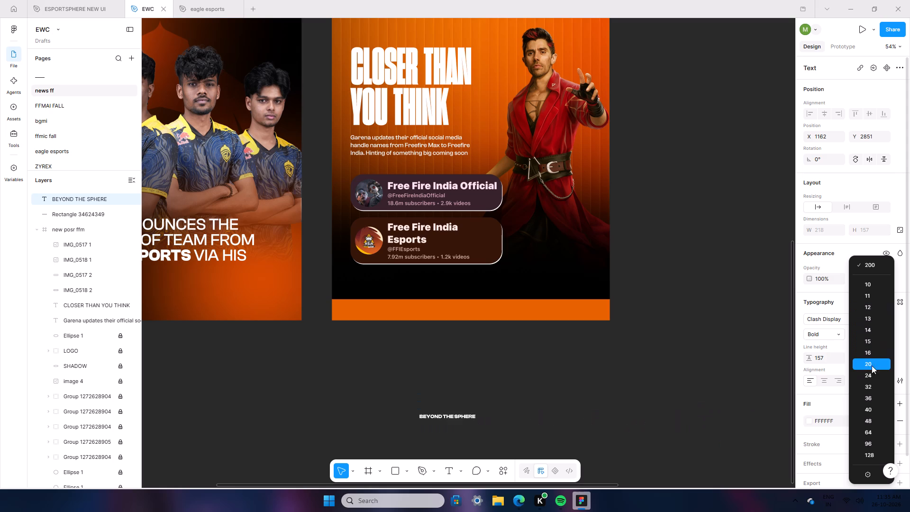
Move the BEYOND THE SPHERE text onto the left end of the orange bottom bar and clear its fixed line height.
drag(454, 421, 383, 326)
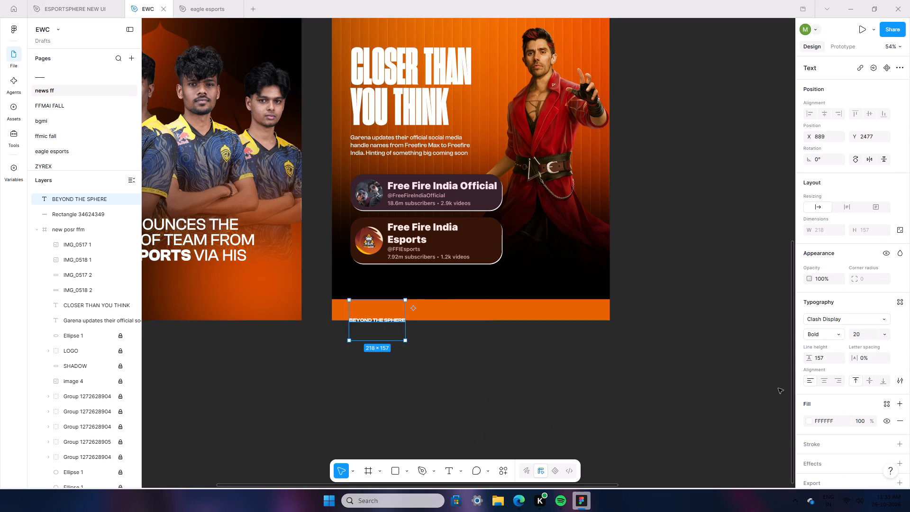
click(823, 361)
key(BackSpace)
click(592, 399)
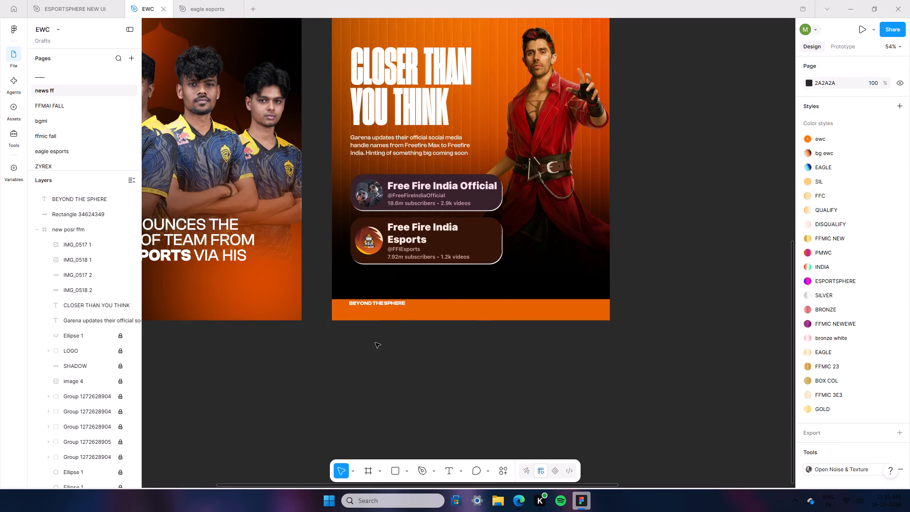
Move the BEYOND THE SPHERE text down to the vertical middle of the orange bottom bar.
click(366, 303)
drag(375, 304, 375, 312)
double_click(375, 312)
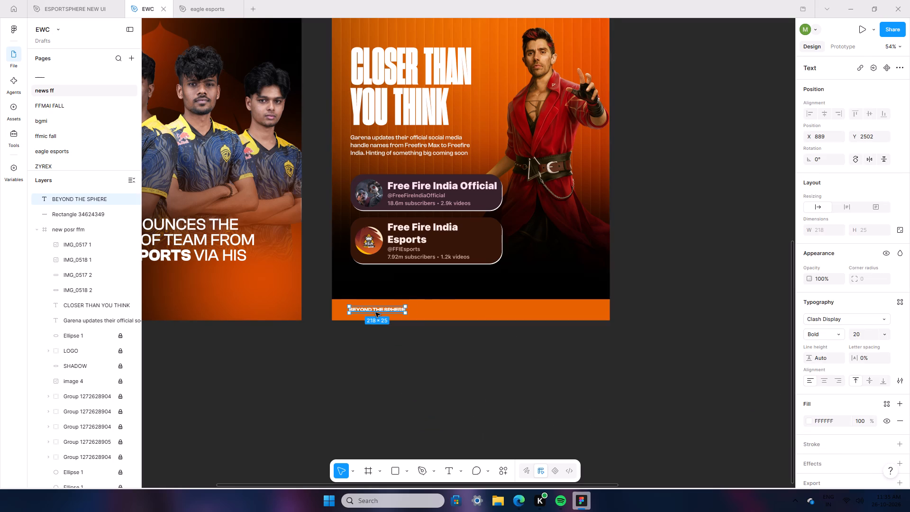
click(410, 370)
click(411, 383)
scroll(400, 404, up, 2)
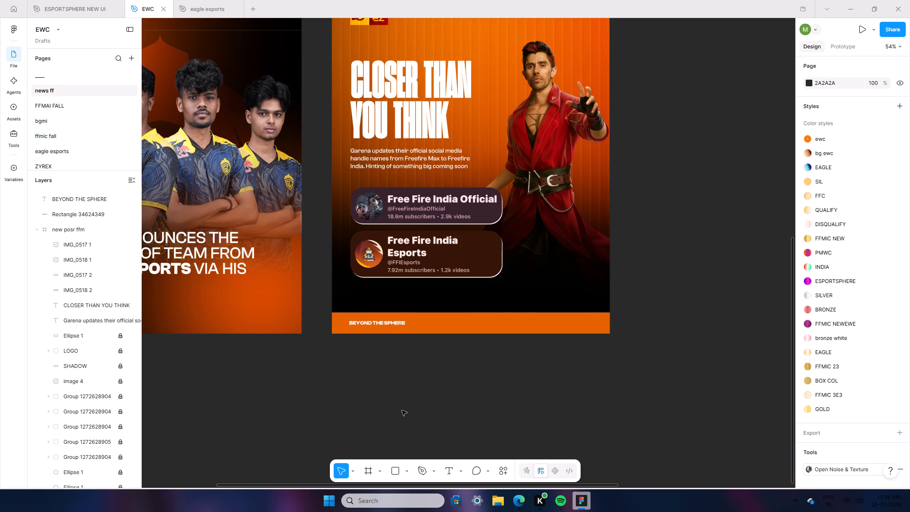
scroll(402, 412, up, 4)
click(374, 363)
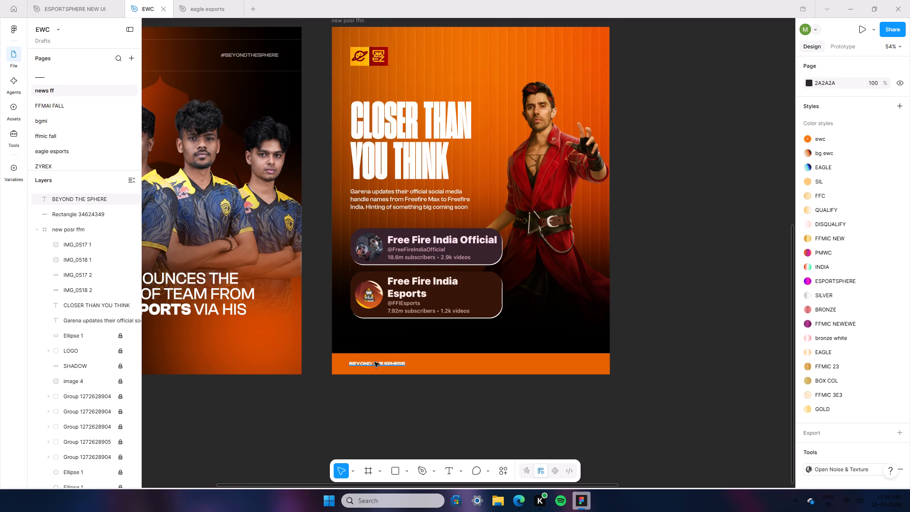
Add a text layer reading "TRACK ALL THE ESPORTS MOVEMENTS" on the empty canvas below the new posr ffm frame.
click(420, 443)
click(449, 473)
click(434, 427)
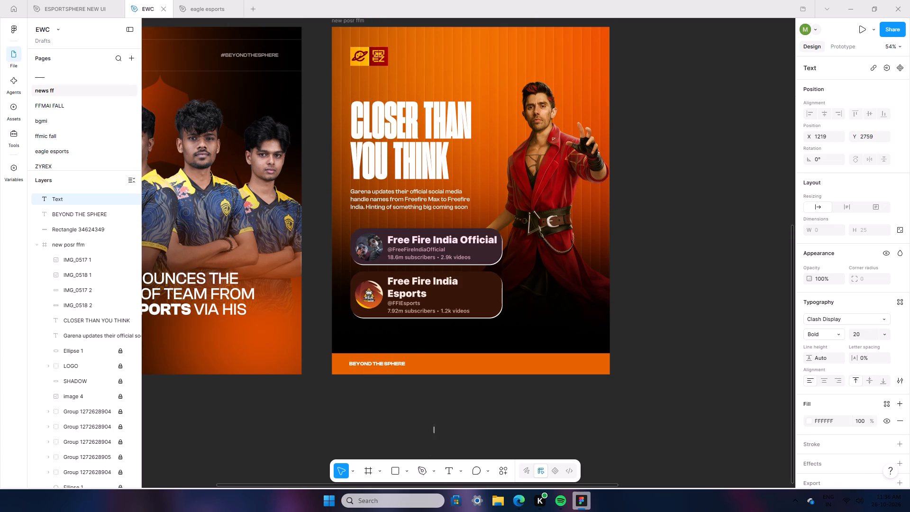
text(TRACK ALL THE MOMENTS ;)
key(BackSpace)
text(LIVE O)
key(BackSpace)
key(BackSpace)
key(BackSpace)
key(BackSpace)
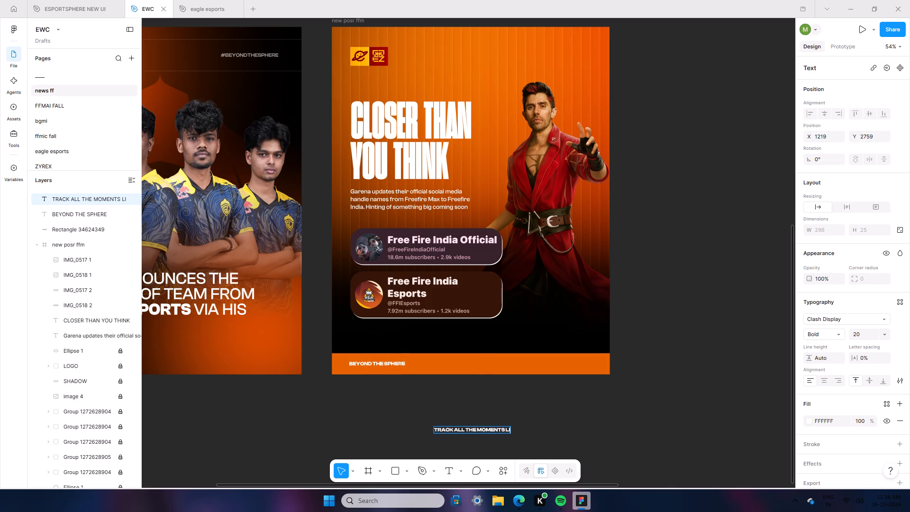
key(BackSpace)
key(BackSpace)
key(BackSpace)
key(BackSpace)
key(BackSpace)
key(BackSpace)
key(BackSpace)
key(BackSpace)
key(BackSpace)
key(BackSpace)
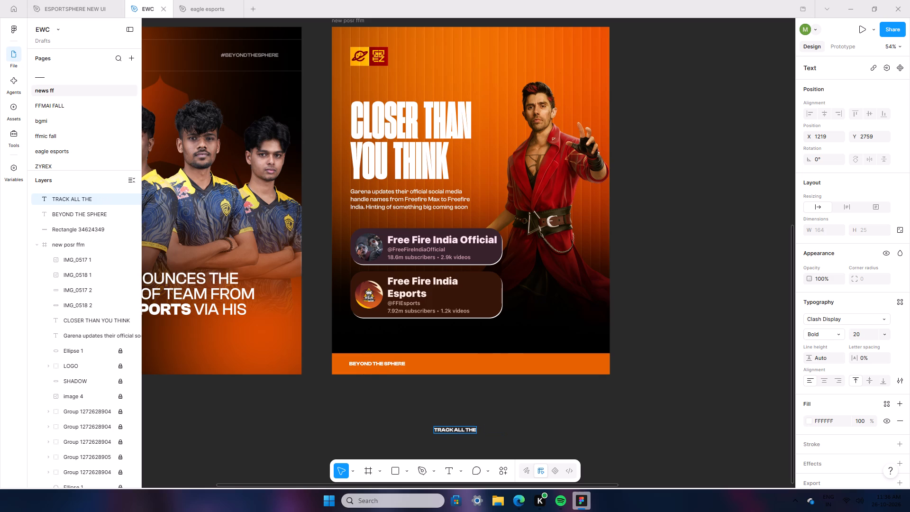
key(w)
key(BackSpace)
text(ESPORTS MOVEMENTS LIVE)
key(space)
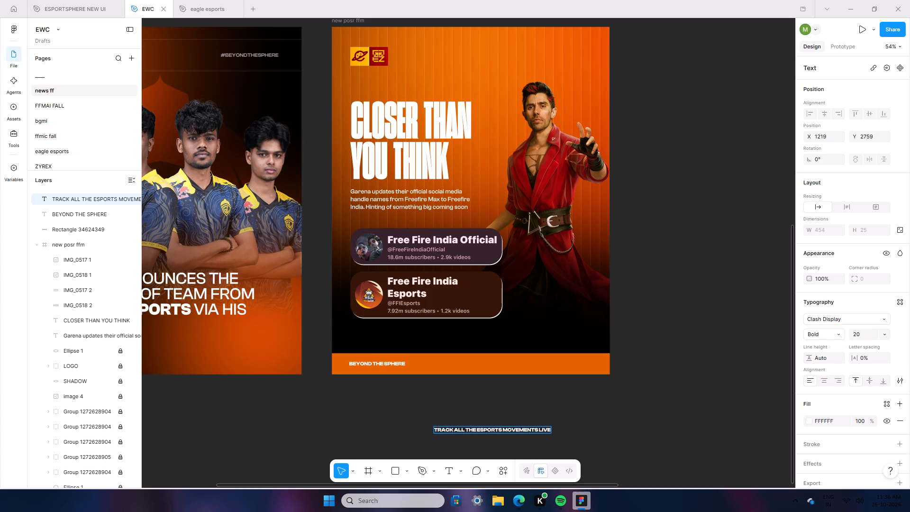
key(BackSpace)
key(BackSpace)
key(BackSpace)
key(BackSpace)
key(BackSpace)
click(392, 403)
Delete the BEYOND THE SPHERE text from the orange bottom bar.
click(378, 361)
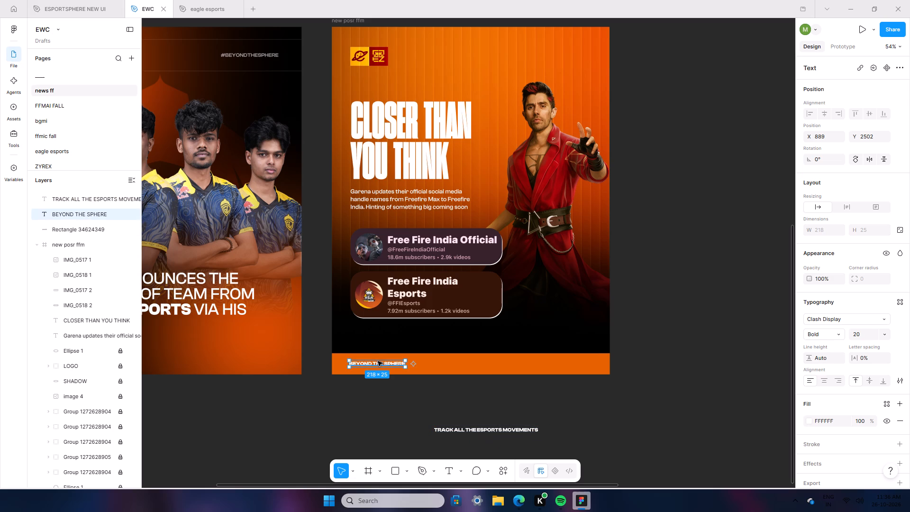
key(BackSpace)
Move the new text closer to the frame and reword it as "TRACK ALL THE ESPORTS MOMENTS".
click(495, 433)
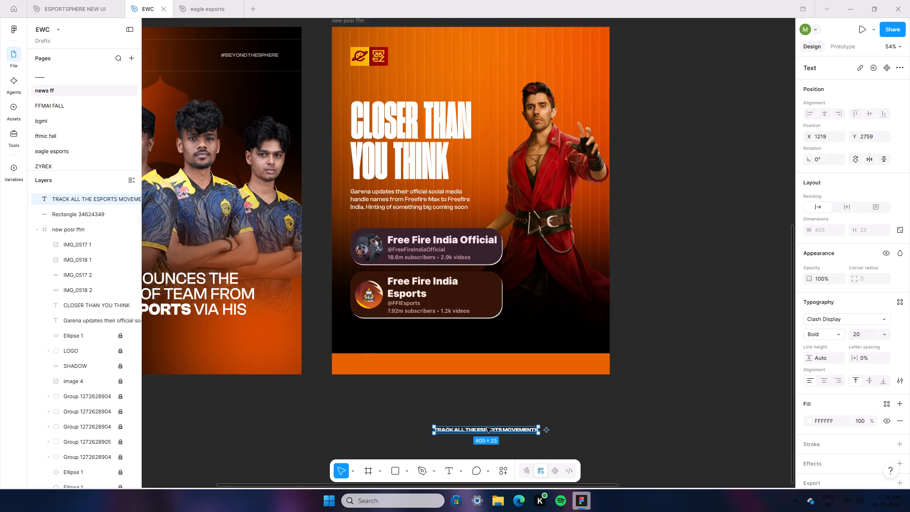
drag(486, 427, 467, 411)
click(503, 411)
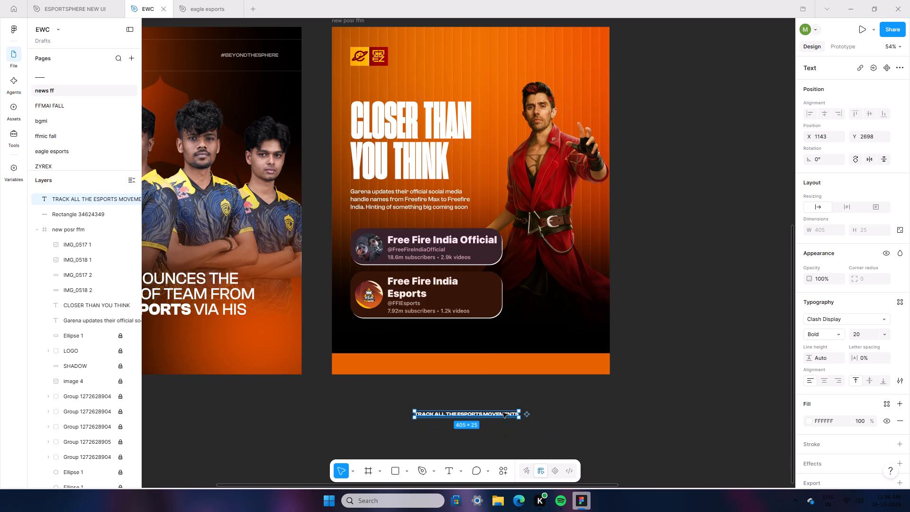
double_click(503, 413)
drag(503, 413, 531, 406)
click(531, 406)
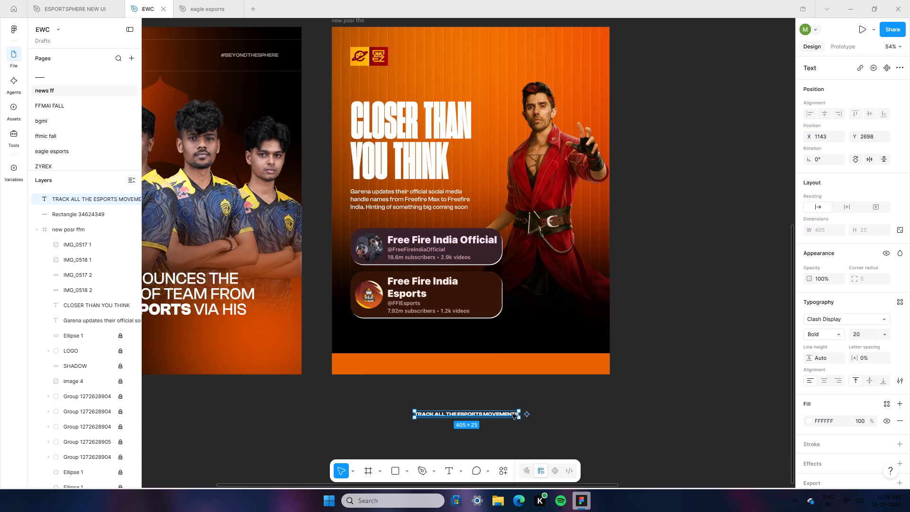
triple_click(512, 414)
click(475, 419)
click(482, 413)
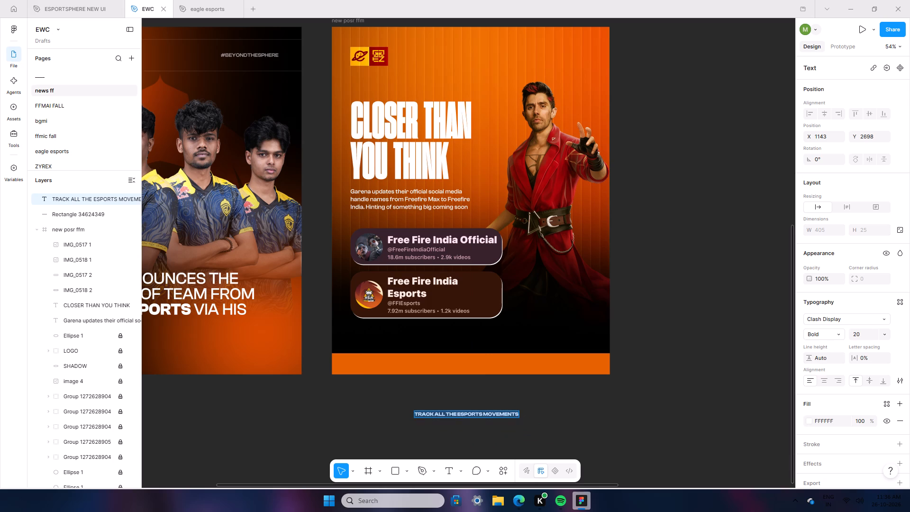
drag(486, 413, 492, 412)
drag(487, 411, 548, 414)
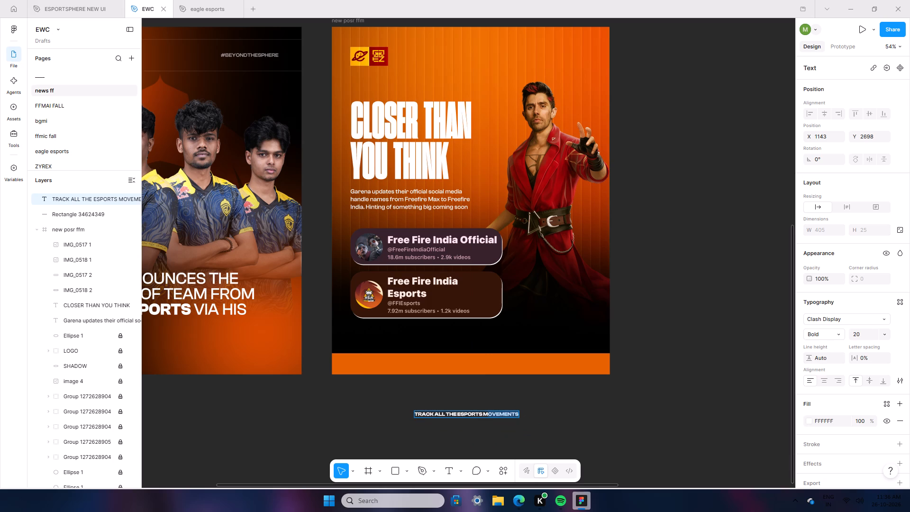
drag(548, 414, 549, 414)
text(OMETS)
key(BackSpace)
key(BackSpace)
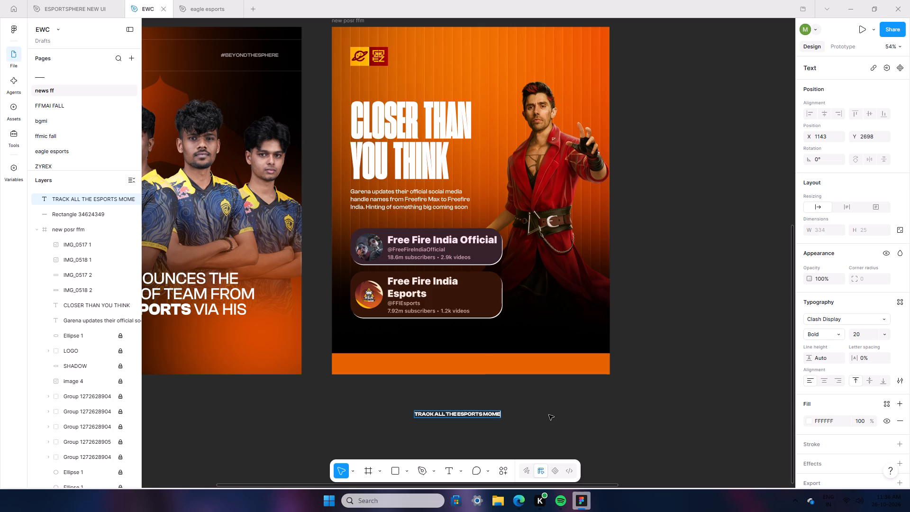
text(NTS)
click(549, 415)
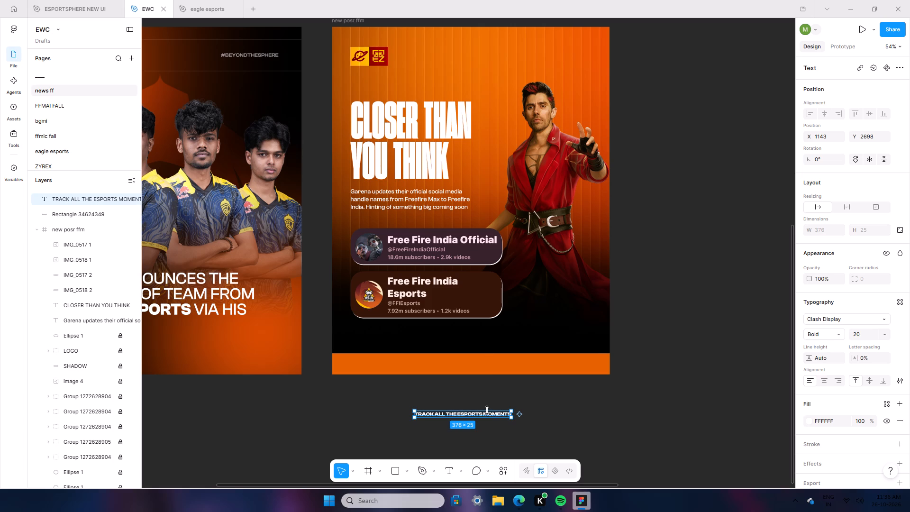
Place the TRACK ALL THE ESPORTS MOMENTS text on the left part of the orange bottom bar.
click(487, 410)
drag(491, 413, 431, 358)
Move the orange bar rectangle layer into the new posr ffm frame, directly beneath the TRACK ALL THE ESPORTS MOMENTS text layer.
click(76, 225)
drag(76, 225, 76, 249)
click(74, 196)
drag(74, 196, 79, 223)
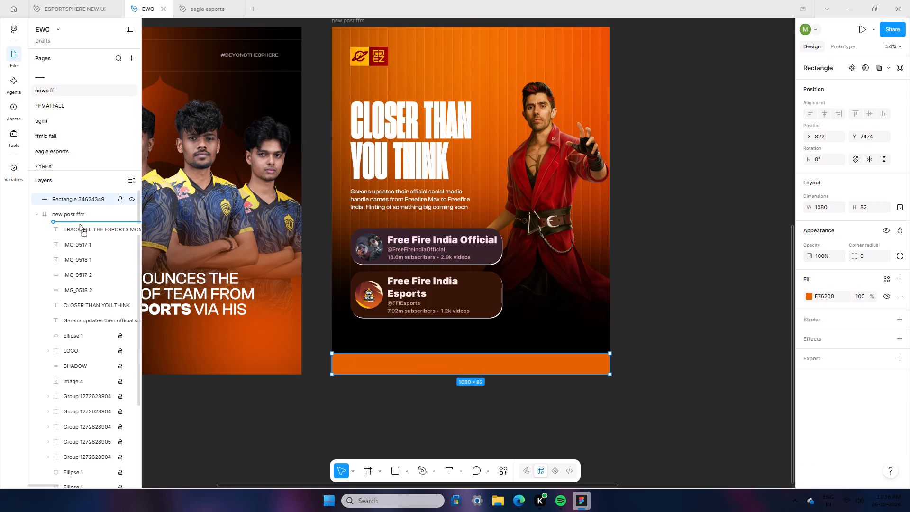
drag(79, 223, 81, 235)
click(413, 434)
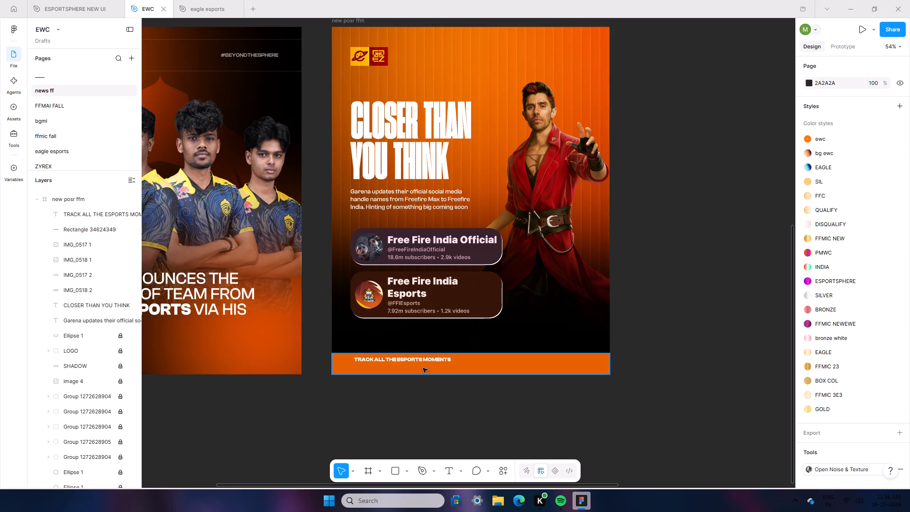
Set the TRACK ALL THE ESPORTS MOMENTS text to the Clash Grotesk font in Semibold weight.
click(422, 359)
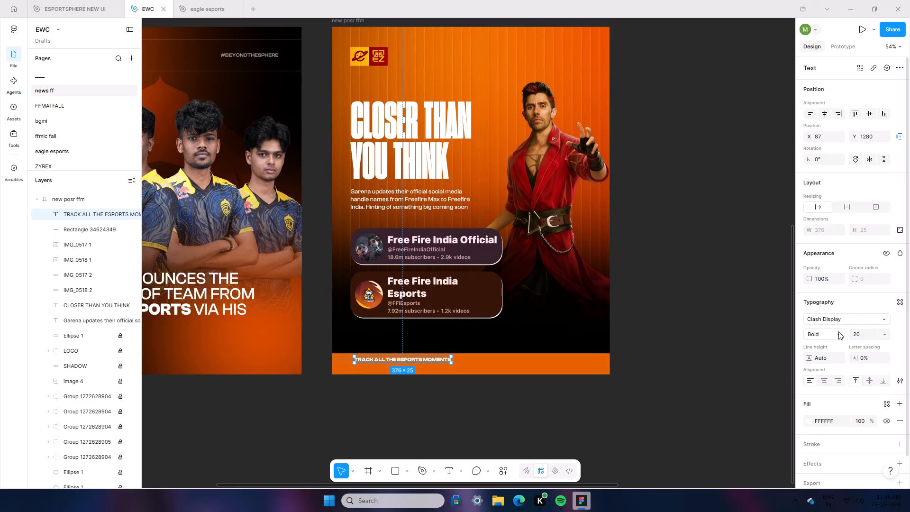
click(838, 331)
click(831, 324)
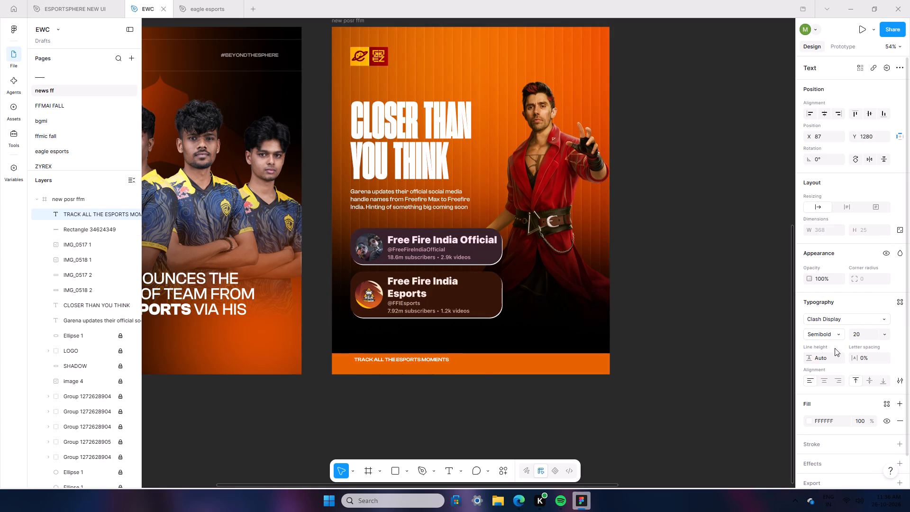
click(838, 316)
click(747, 347)
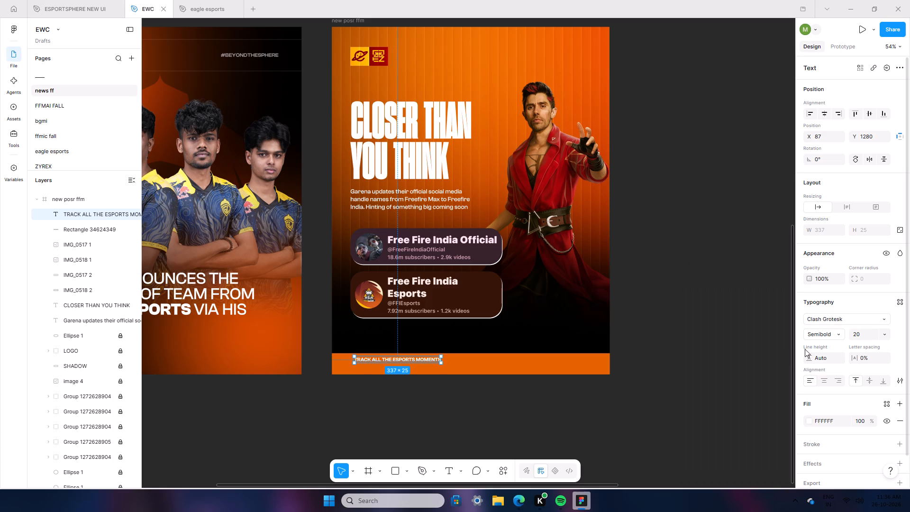
click(830, 332)
click(829, 348)
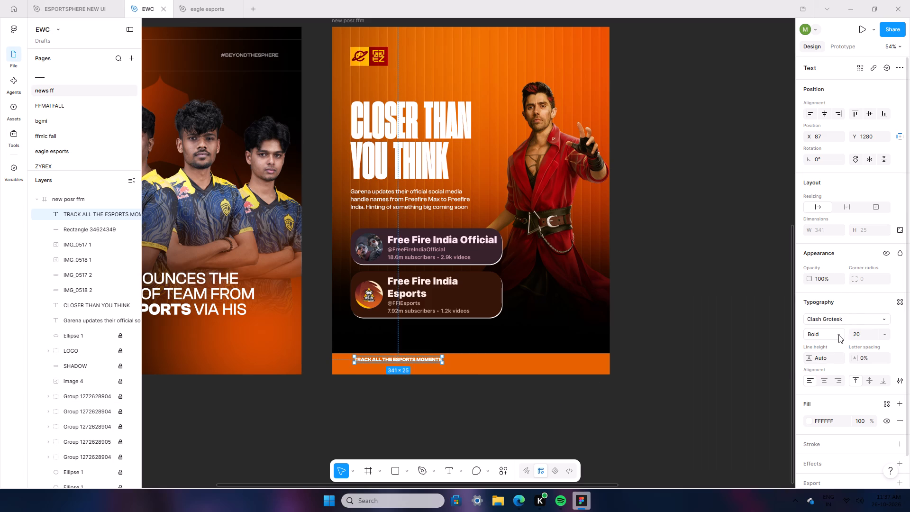
click(838, 335)
click(832, 323)
click(406, 359)
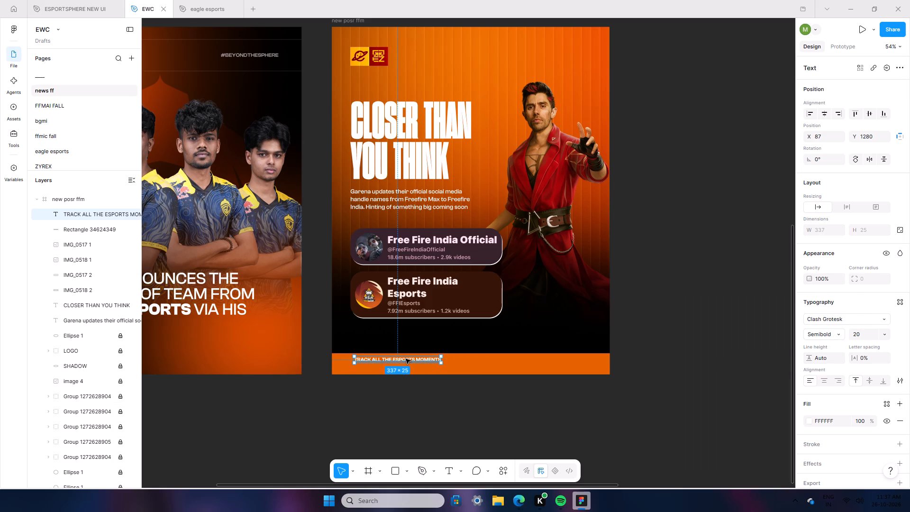
Enlarge the TRACK ALL THE ESPORTS MOMENTS text to size 24 and nudge it up to Y 1283.
click(884, 330)
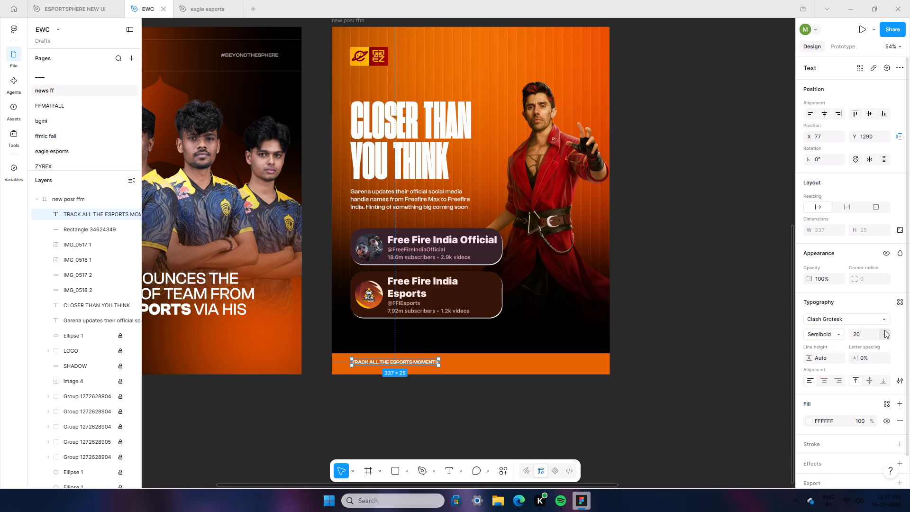
click(880, 341)
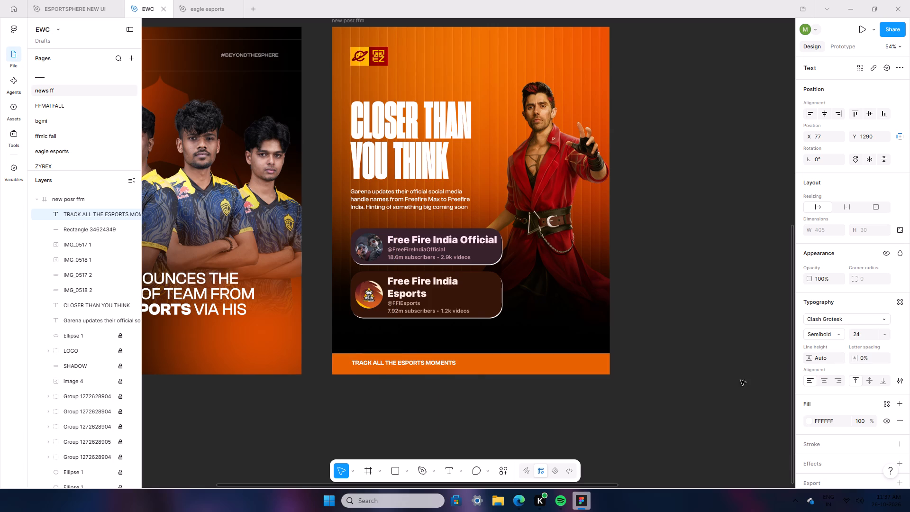
key(Up)
key(Up)
key(Up)
key(Up)
key(Up)
key(Up)
key(Up)
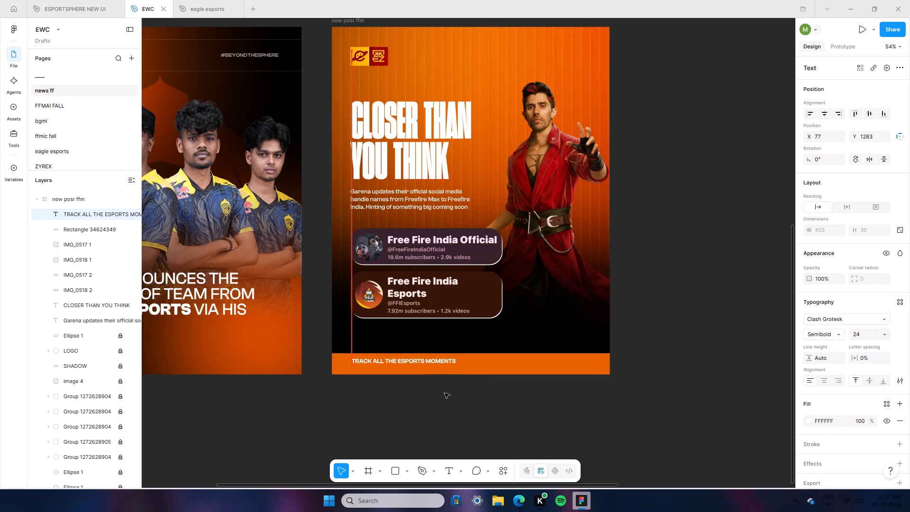
Add a new text reading "LIVE ON ESPORTSPHERE.IN" on the empty canvas below the new posr ffm frame.
scroll(445, 393, up, 1)
click(446, 392)
click(450, 466)
click(436, 429)
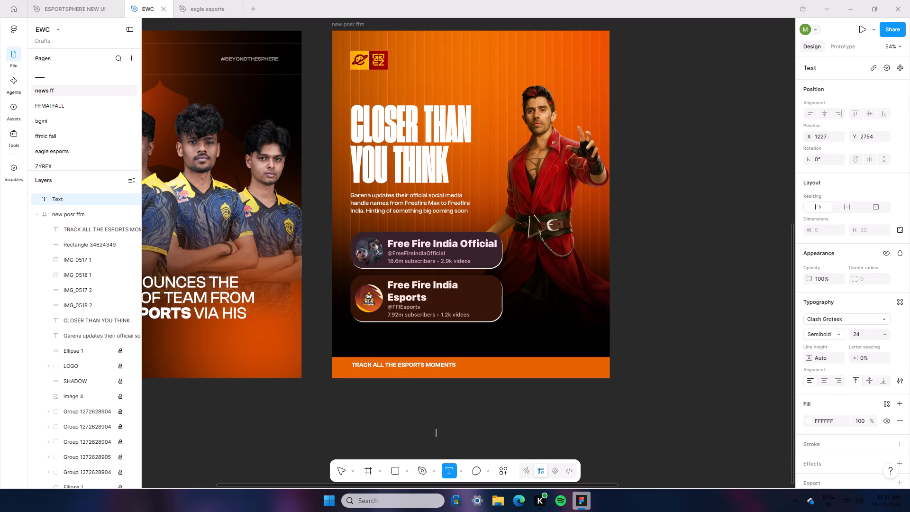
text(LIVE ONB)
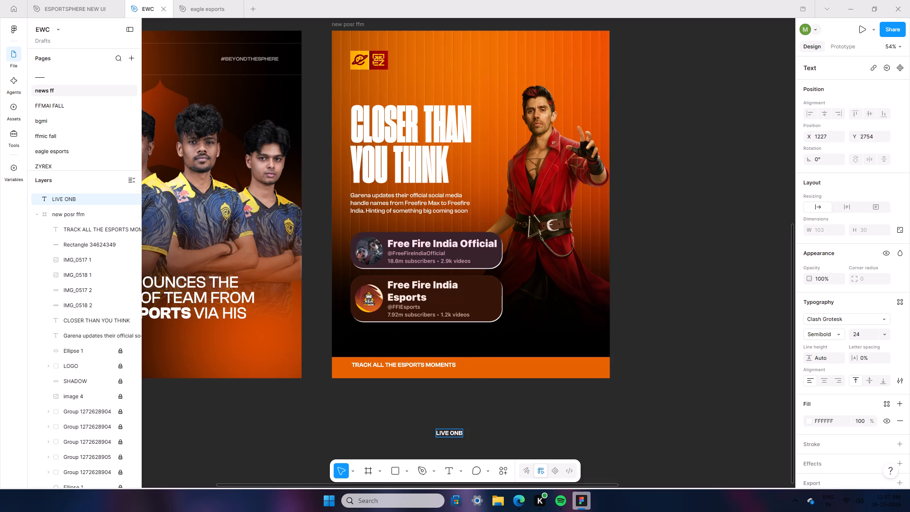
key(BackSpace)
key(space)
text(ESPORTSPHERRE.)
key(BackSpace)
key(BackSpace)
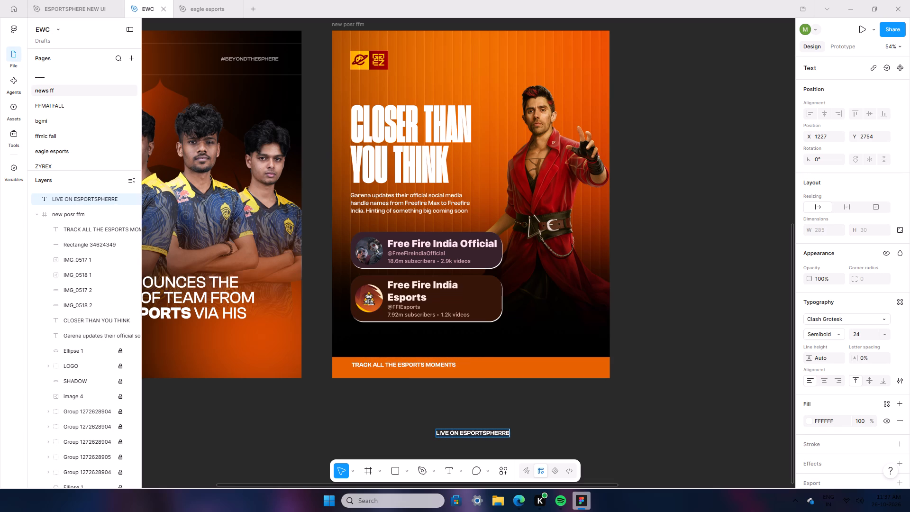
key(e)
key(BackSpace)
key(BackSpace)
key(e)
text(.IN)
click(495, 383)
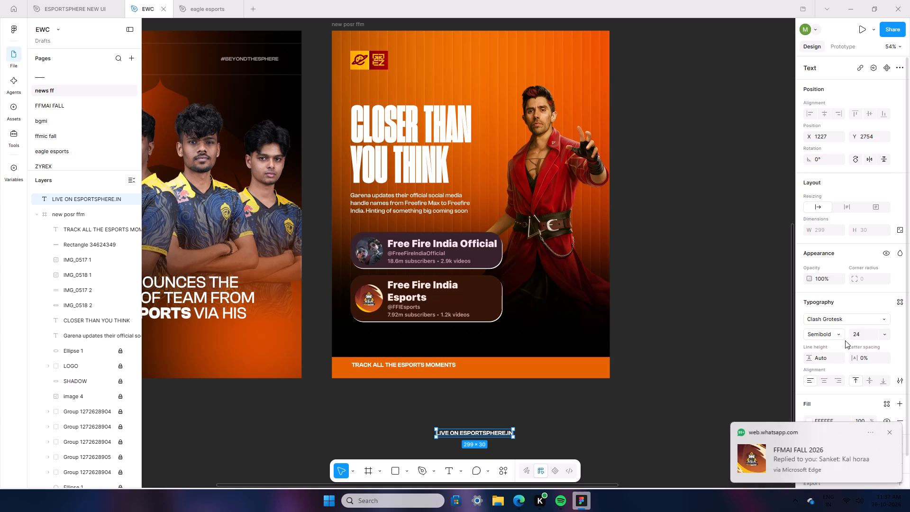
Set the LIVE ON ESPORTSPHERE.IN text to Bold weight.
click(840, 335)
click(838, 343)
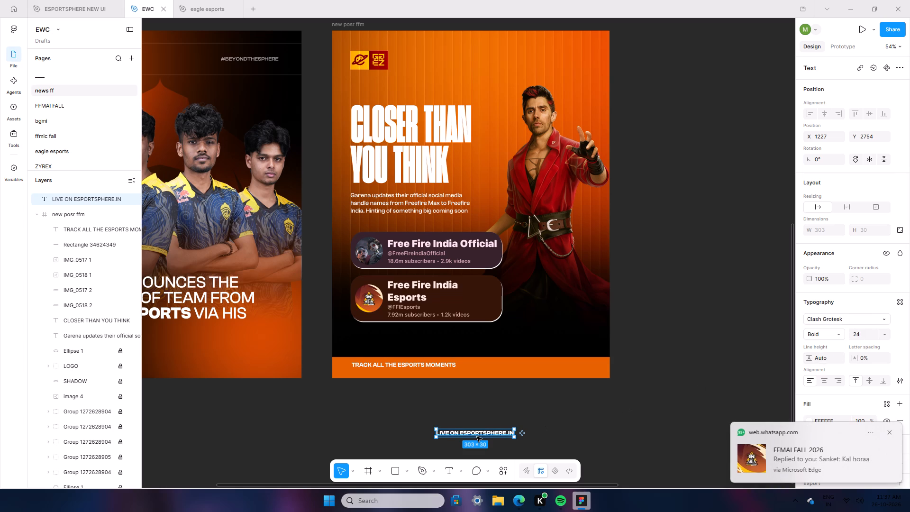
Move the LIVE ON ESPORTSPHERE.IN text into the orange bottom bar, directly under the TRACK ALL THE ESPORTS MOMENTS line, at about X 75, Y 1306.
drag(475, 434, 399, 375)
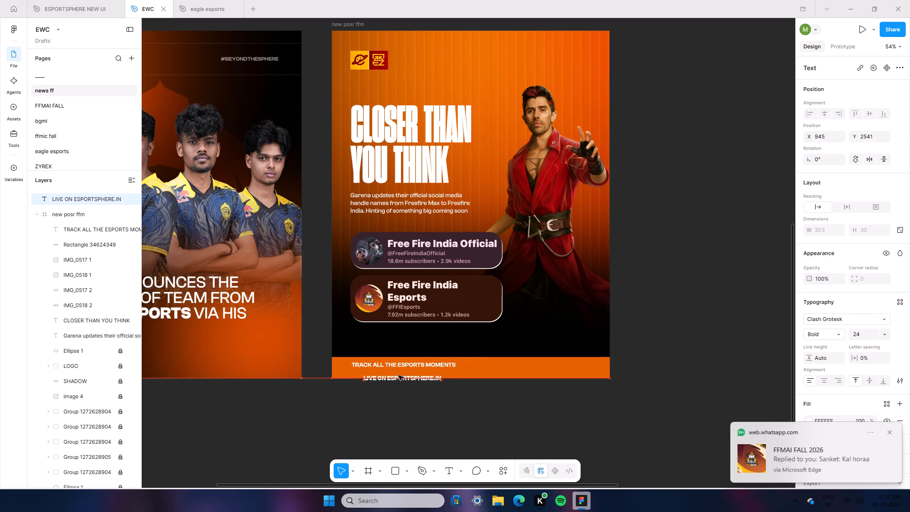
drag(399, 375, 392, 372)
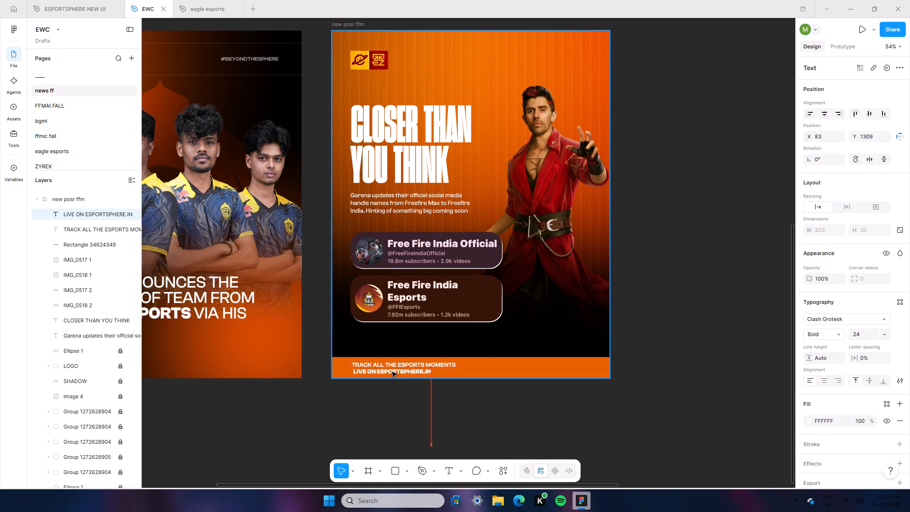
drag(392, 372, 391, 371)
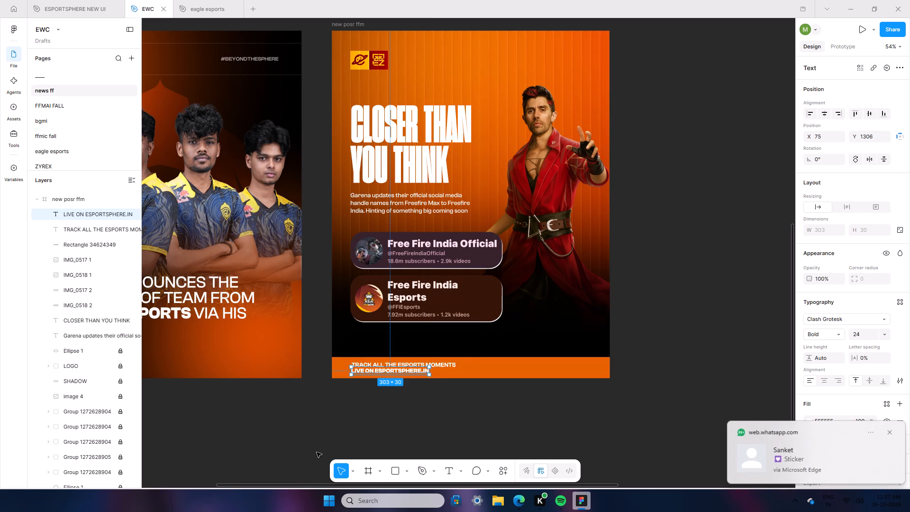
Lock the orange bar rectangle layer.
click(376, 432)
ctrl+scroll(305, 386, up, 4)
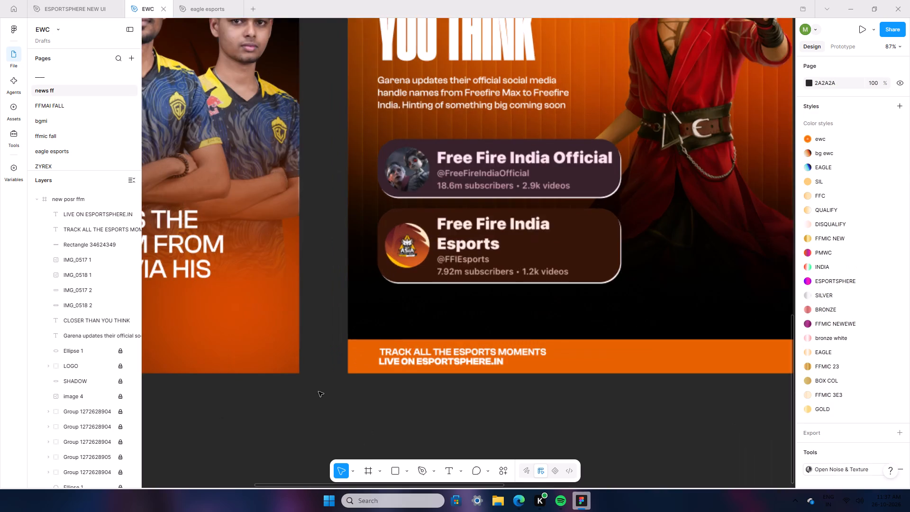
ctrl+scroll(480, 397, up, 5)
click(279, 311)
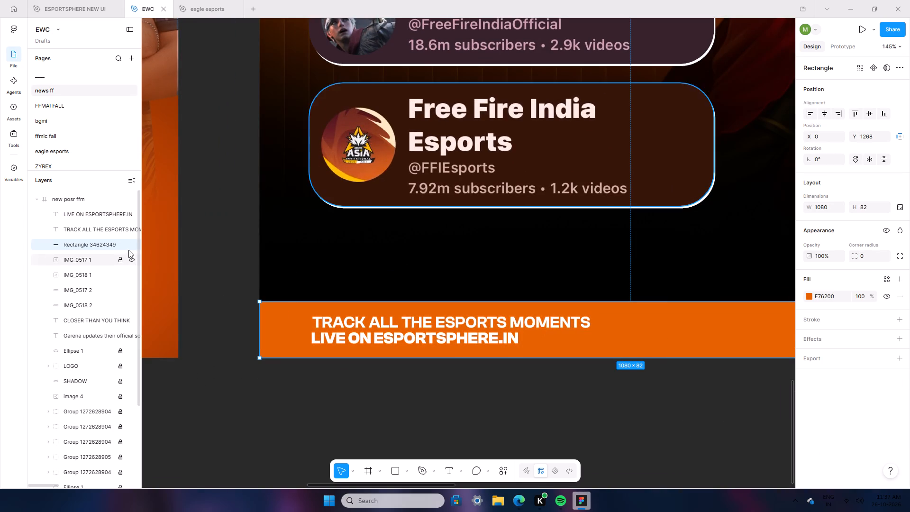
click(118, 241)
click(380, 396)
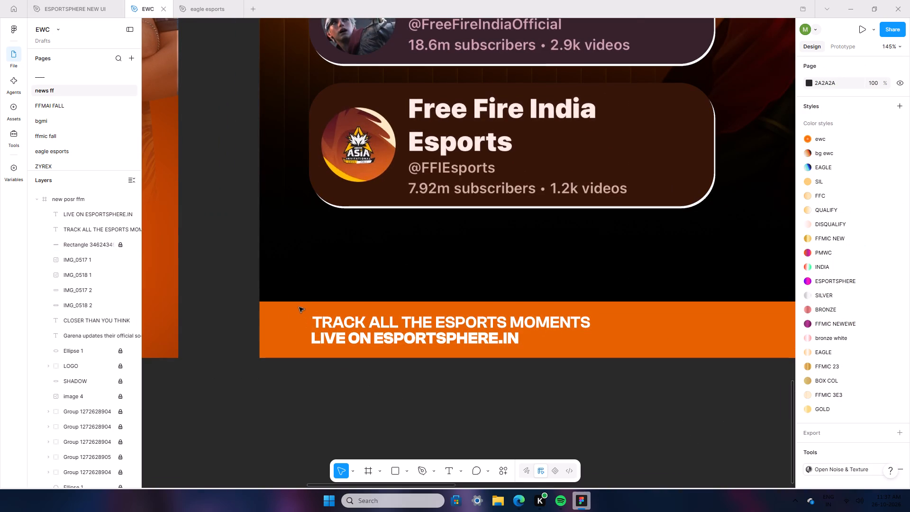
Select both text lines in the orange bar and nudge them together 1 px up and 1 px left.
drag(299, 307, 597, 344)
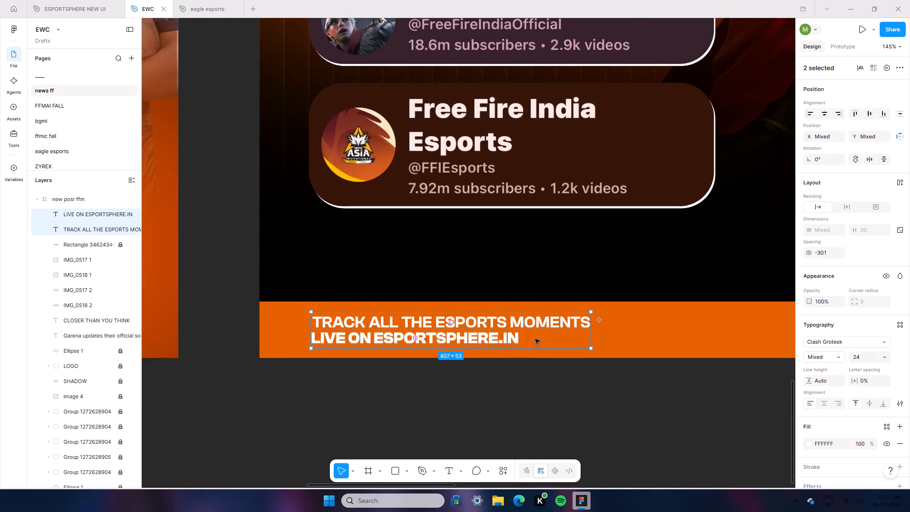
click(535, 339)
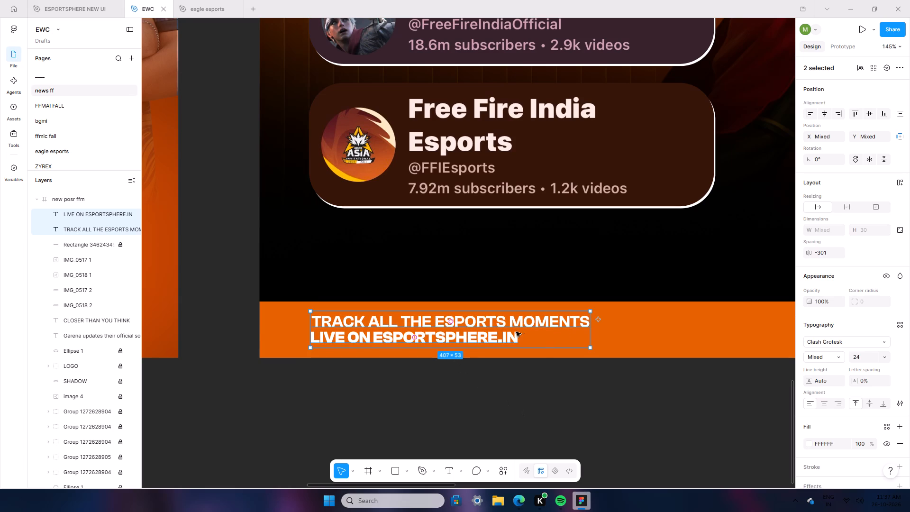
Replace the upper line in the orange bar with "Track all esports moments".
triple_click(534, 318)
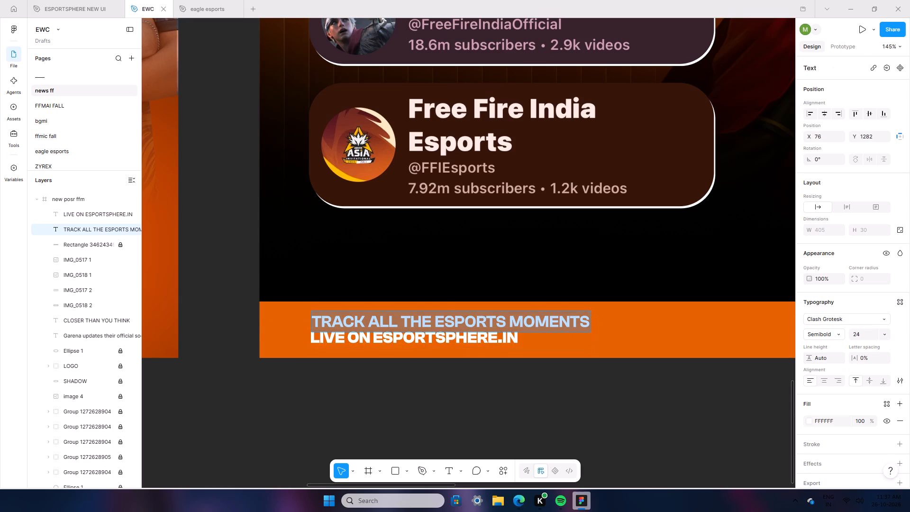
text(tRAC)
key(BackSpace)
key(BackSpace)
key(BackSpace)
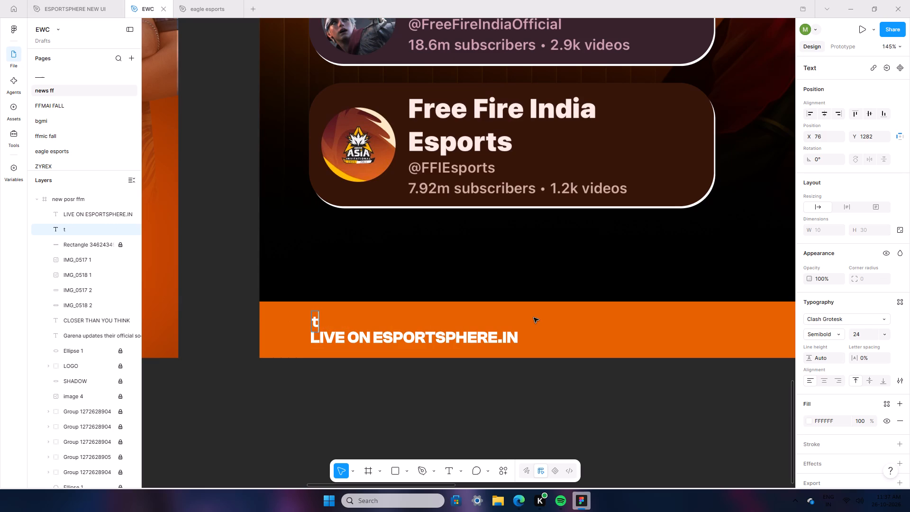
key(t)
key(BackSpace)
text(Track all)
key(space)
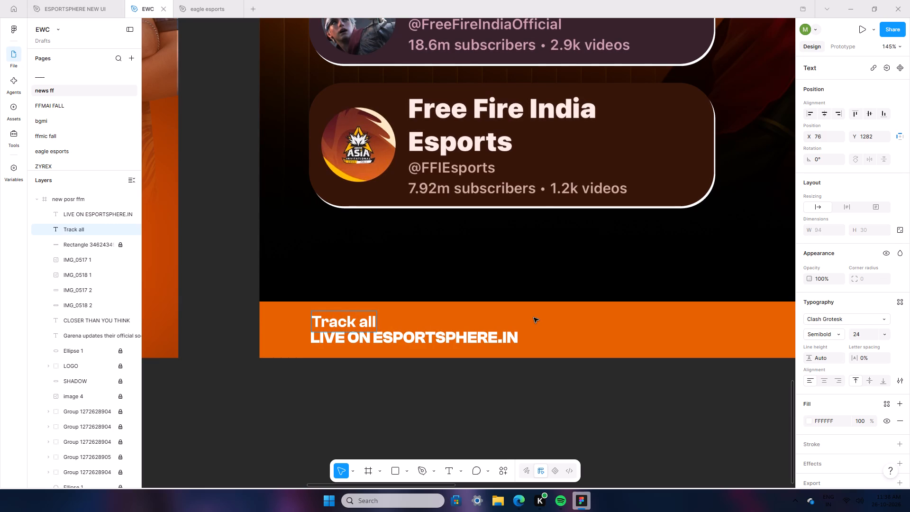
text(esports moments)
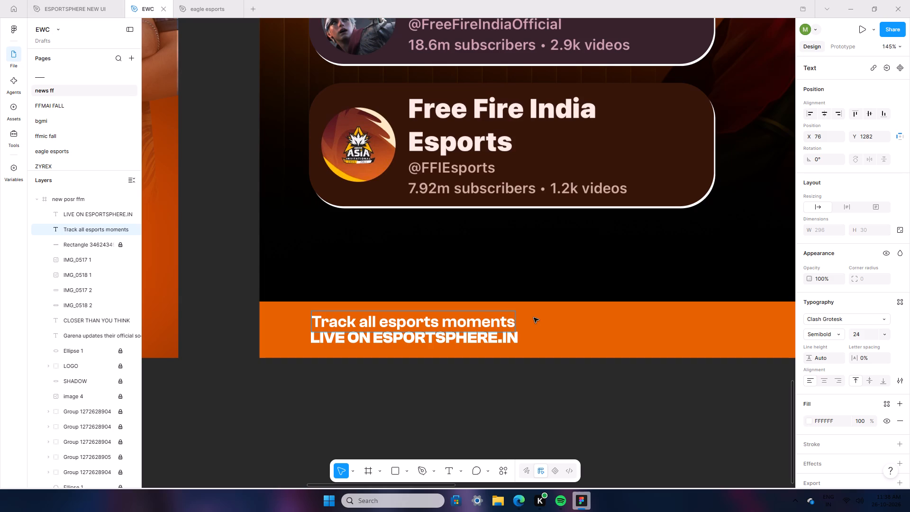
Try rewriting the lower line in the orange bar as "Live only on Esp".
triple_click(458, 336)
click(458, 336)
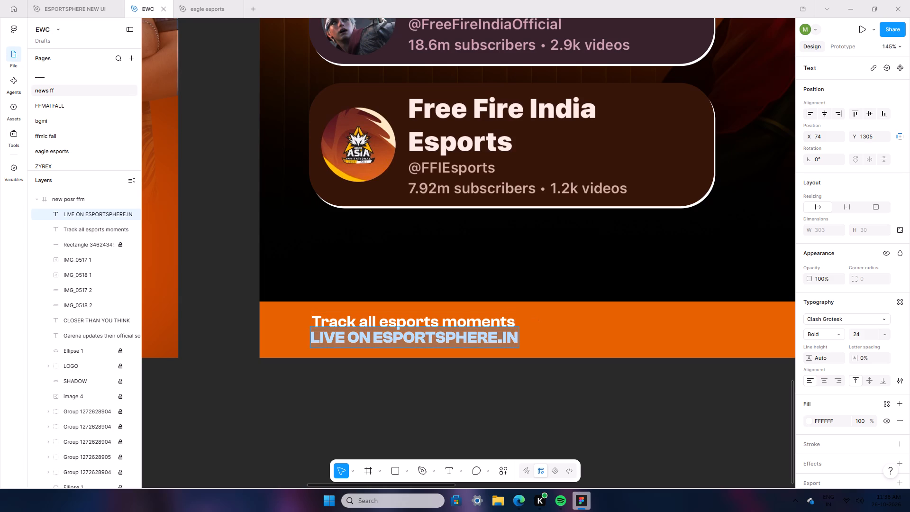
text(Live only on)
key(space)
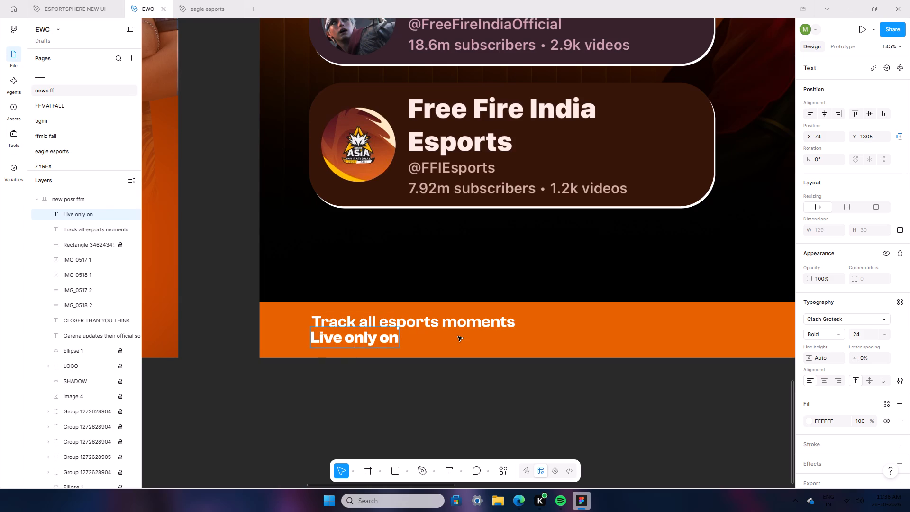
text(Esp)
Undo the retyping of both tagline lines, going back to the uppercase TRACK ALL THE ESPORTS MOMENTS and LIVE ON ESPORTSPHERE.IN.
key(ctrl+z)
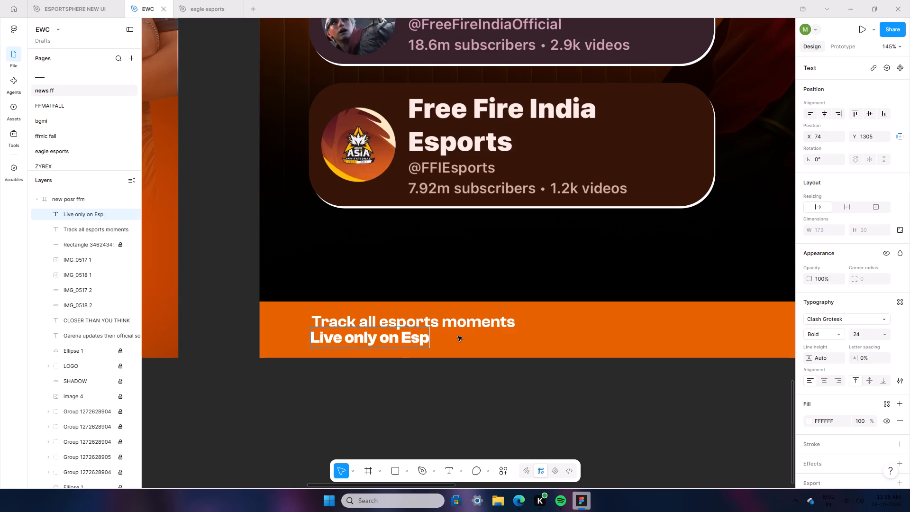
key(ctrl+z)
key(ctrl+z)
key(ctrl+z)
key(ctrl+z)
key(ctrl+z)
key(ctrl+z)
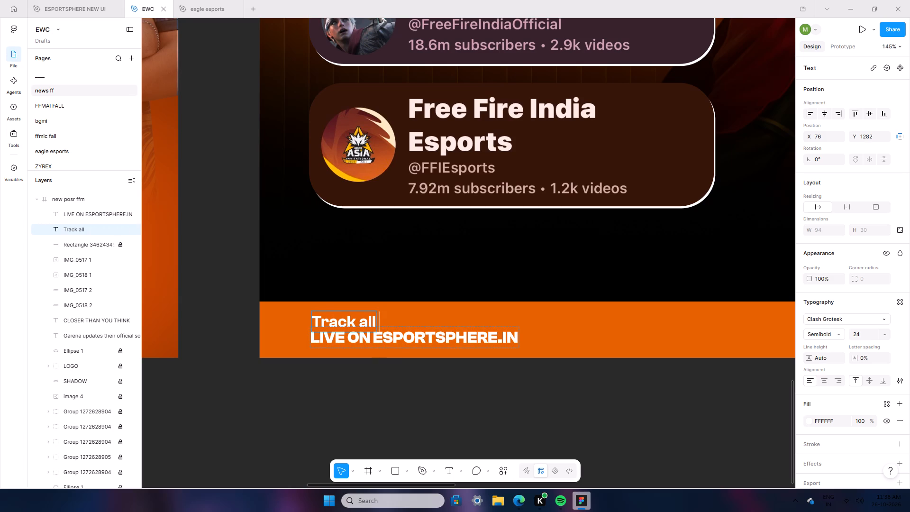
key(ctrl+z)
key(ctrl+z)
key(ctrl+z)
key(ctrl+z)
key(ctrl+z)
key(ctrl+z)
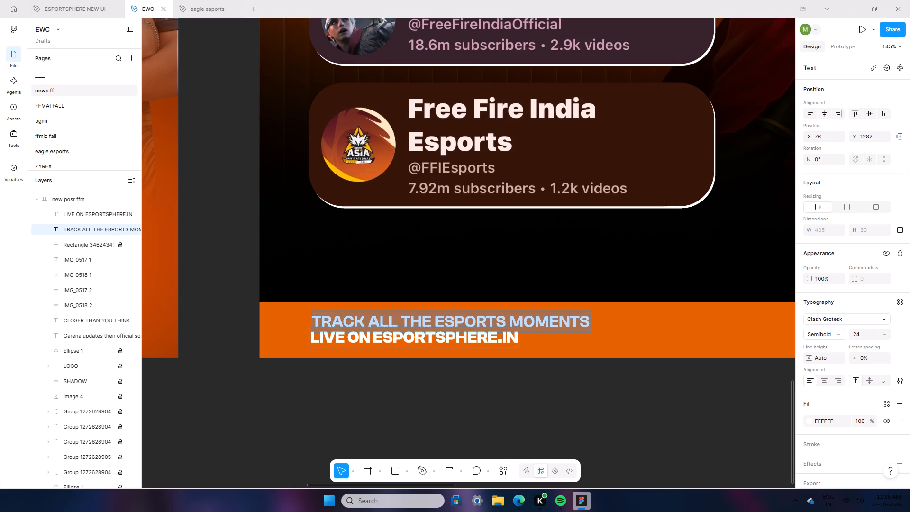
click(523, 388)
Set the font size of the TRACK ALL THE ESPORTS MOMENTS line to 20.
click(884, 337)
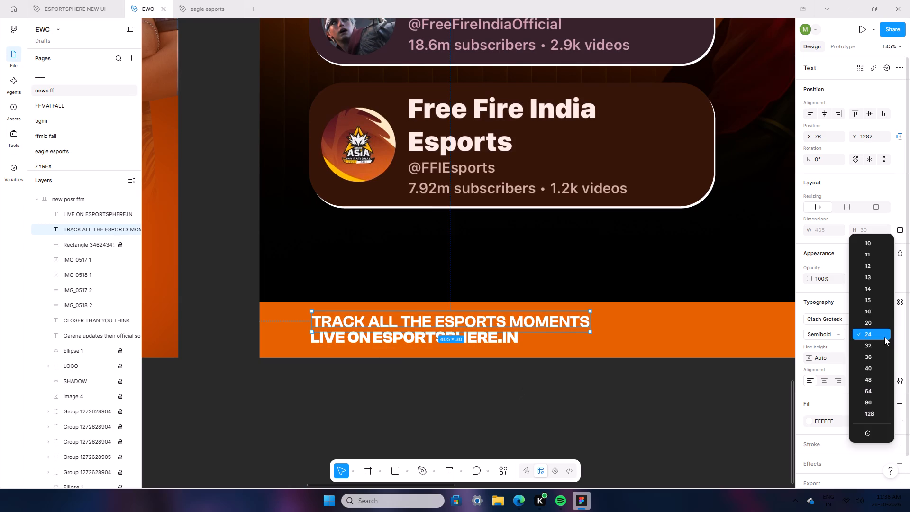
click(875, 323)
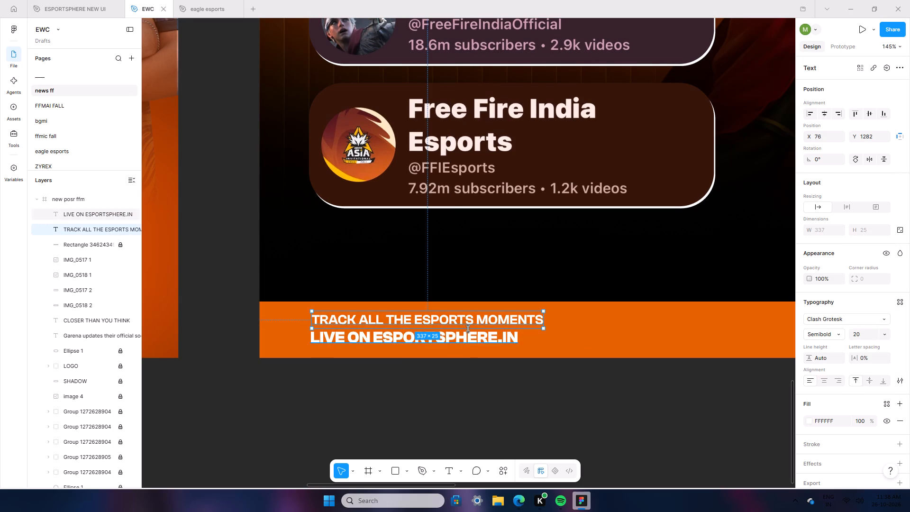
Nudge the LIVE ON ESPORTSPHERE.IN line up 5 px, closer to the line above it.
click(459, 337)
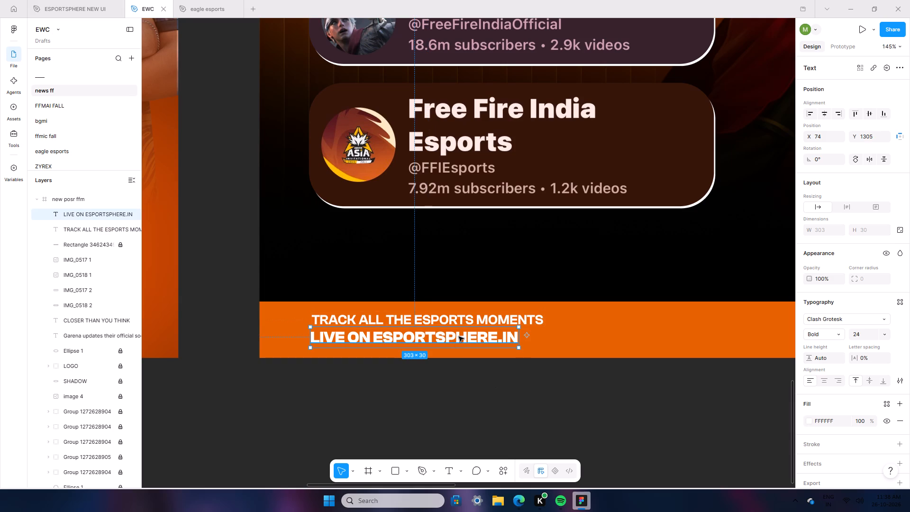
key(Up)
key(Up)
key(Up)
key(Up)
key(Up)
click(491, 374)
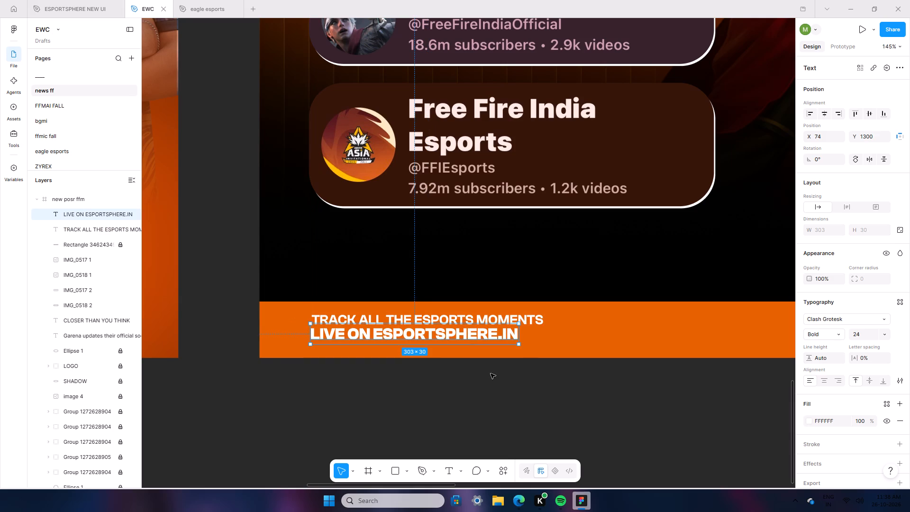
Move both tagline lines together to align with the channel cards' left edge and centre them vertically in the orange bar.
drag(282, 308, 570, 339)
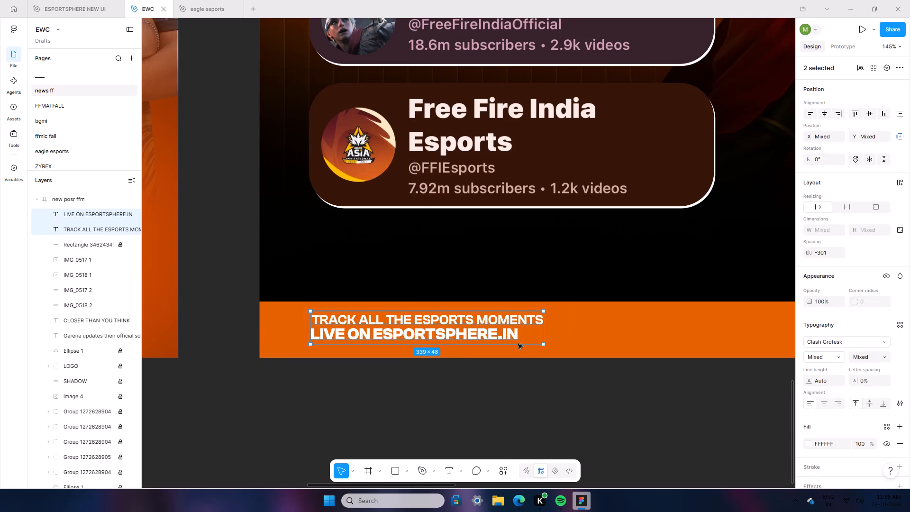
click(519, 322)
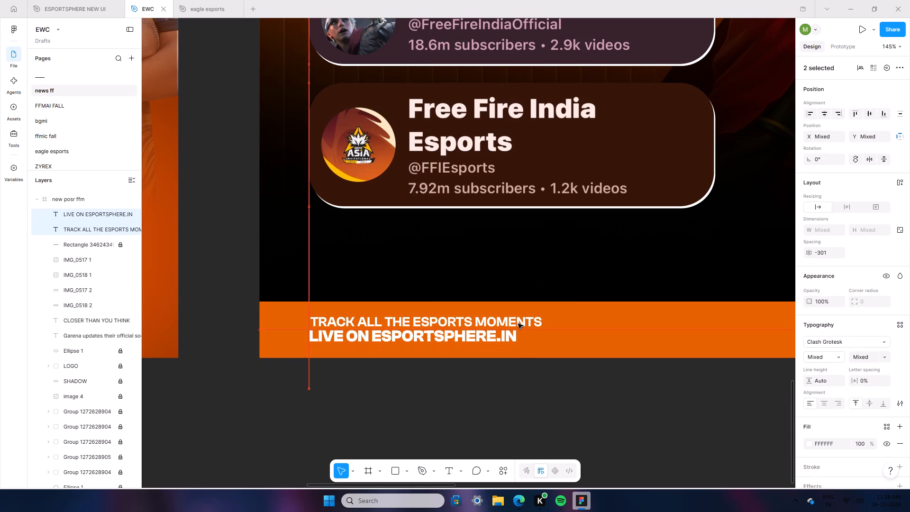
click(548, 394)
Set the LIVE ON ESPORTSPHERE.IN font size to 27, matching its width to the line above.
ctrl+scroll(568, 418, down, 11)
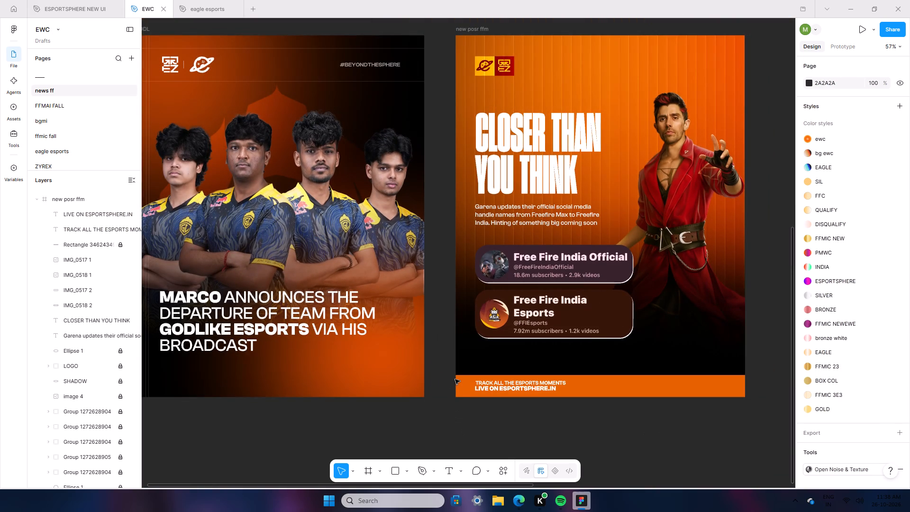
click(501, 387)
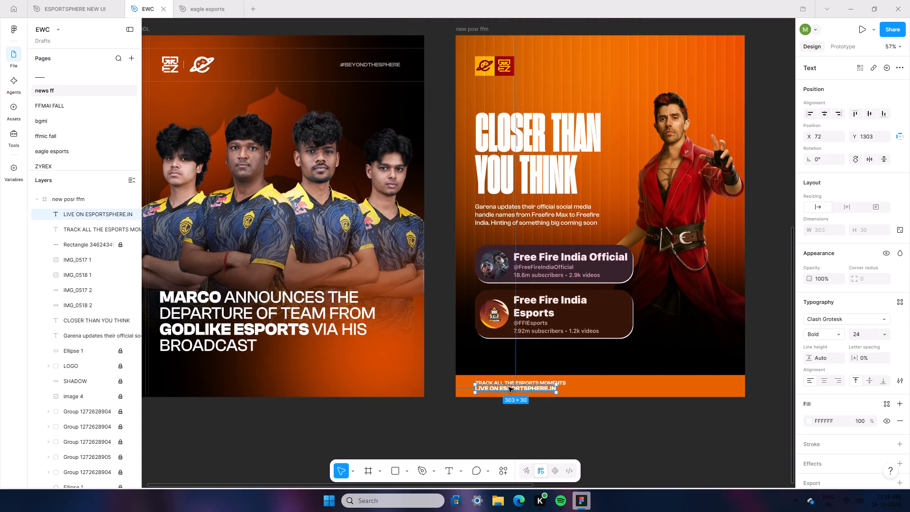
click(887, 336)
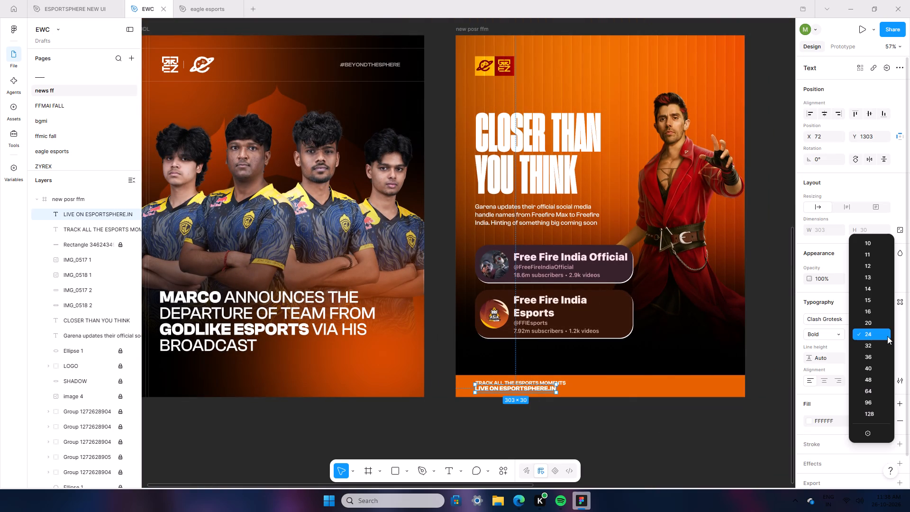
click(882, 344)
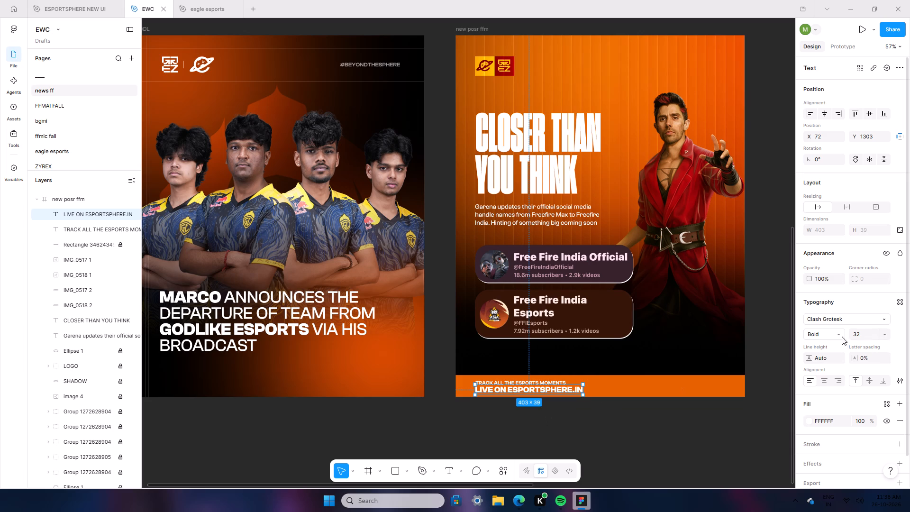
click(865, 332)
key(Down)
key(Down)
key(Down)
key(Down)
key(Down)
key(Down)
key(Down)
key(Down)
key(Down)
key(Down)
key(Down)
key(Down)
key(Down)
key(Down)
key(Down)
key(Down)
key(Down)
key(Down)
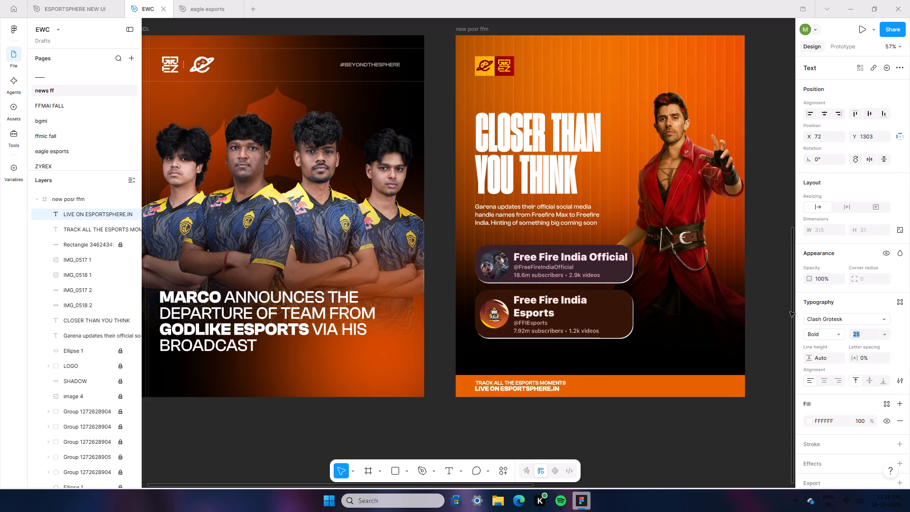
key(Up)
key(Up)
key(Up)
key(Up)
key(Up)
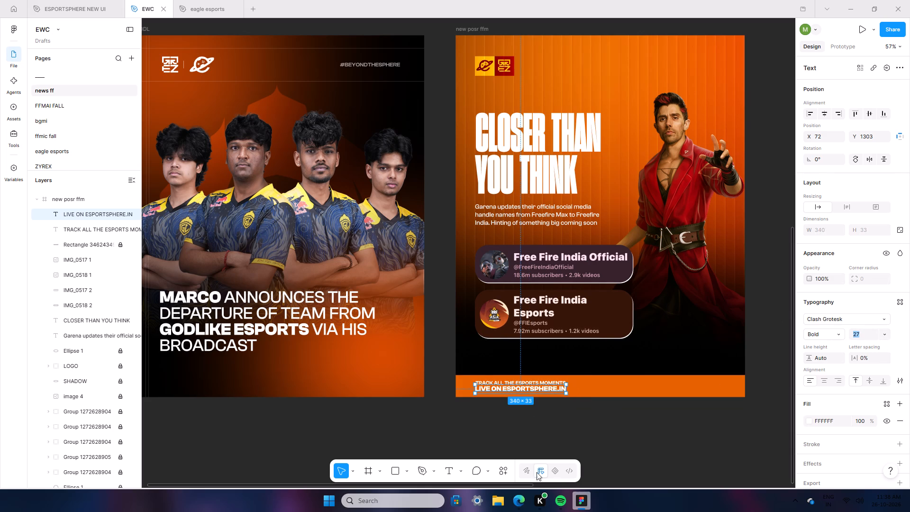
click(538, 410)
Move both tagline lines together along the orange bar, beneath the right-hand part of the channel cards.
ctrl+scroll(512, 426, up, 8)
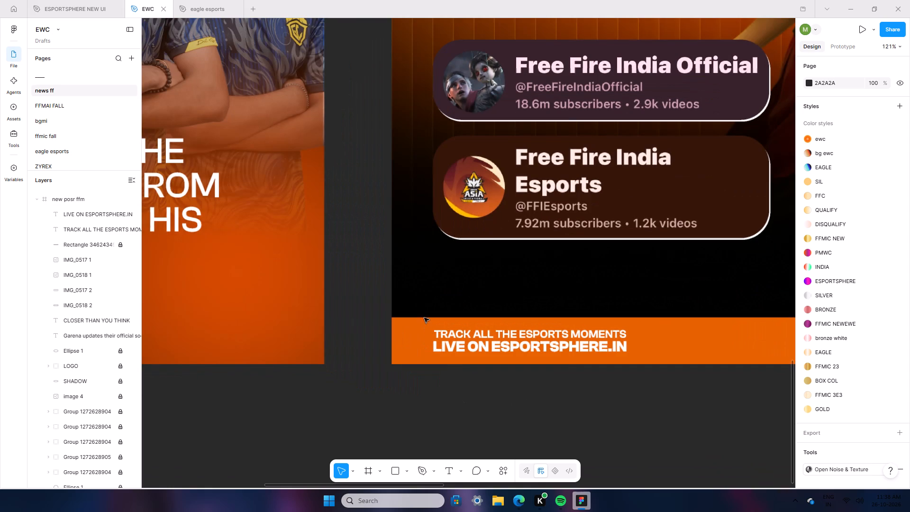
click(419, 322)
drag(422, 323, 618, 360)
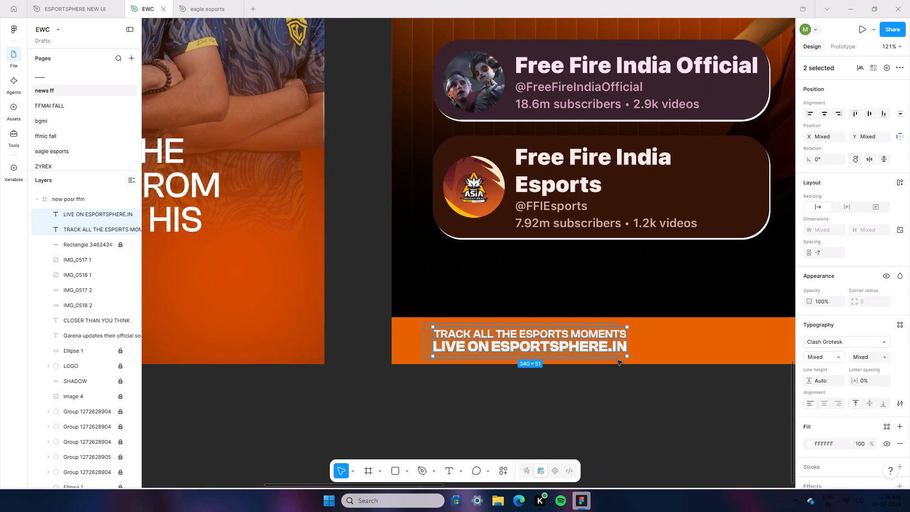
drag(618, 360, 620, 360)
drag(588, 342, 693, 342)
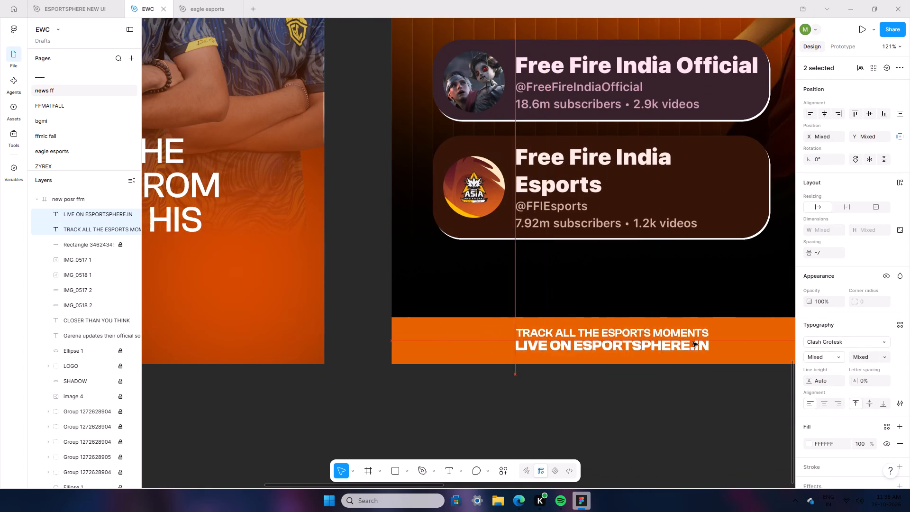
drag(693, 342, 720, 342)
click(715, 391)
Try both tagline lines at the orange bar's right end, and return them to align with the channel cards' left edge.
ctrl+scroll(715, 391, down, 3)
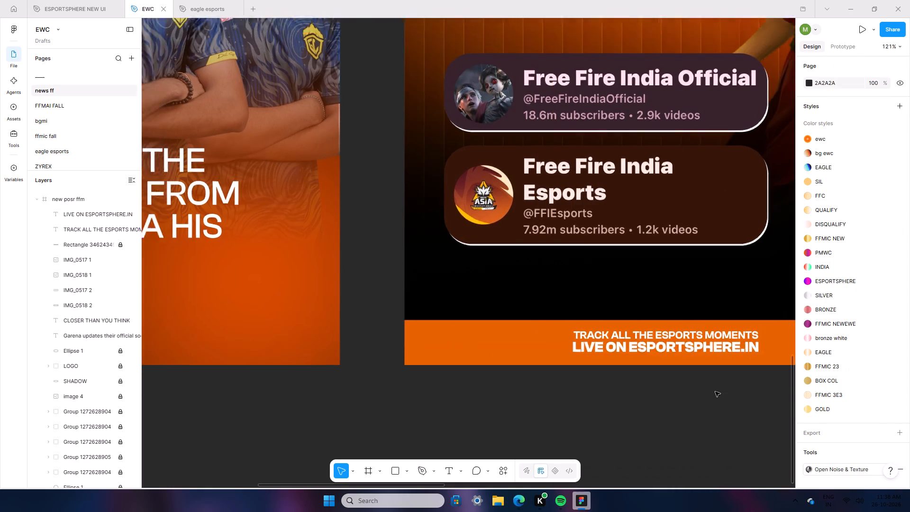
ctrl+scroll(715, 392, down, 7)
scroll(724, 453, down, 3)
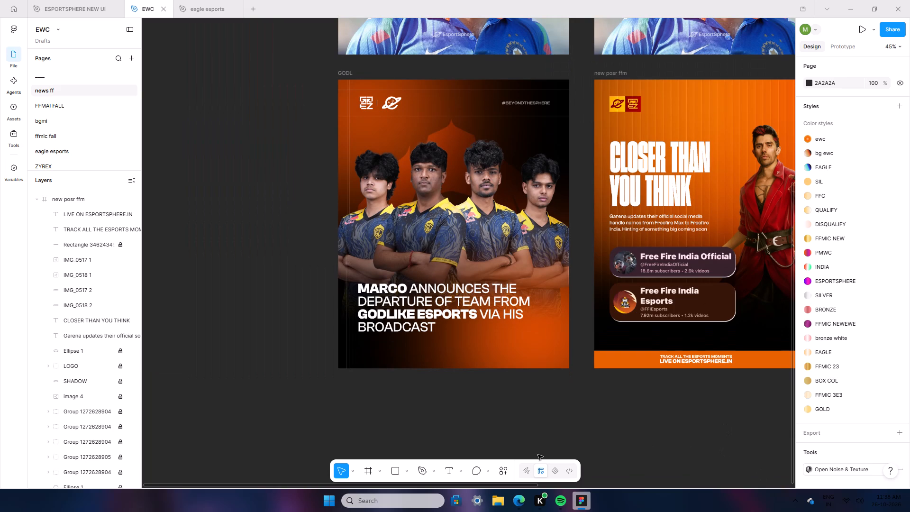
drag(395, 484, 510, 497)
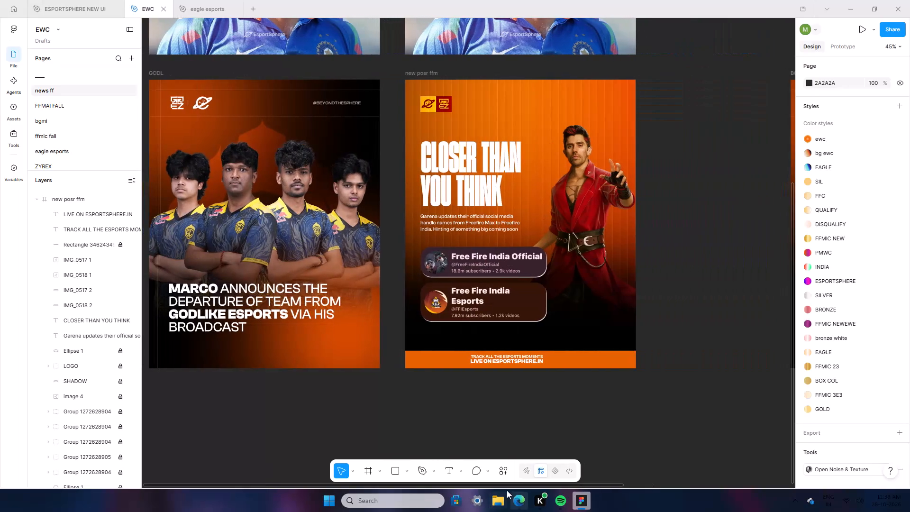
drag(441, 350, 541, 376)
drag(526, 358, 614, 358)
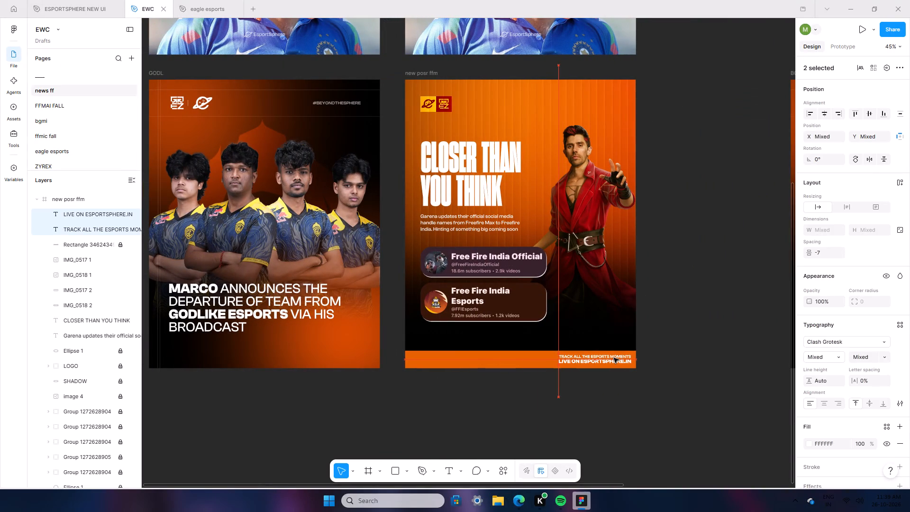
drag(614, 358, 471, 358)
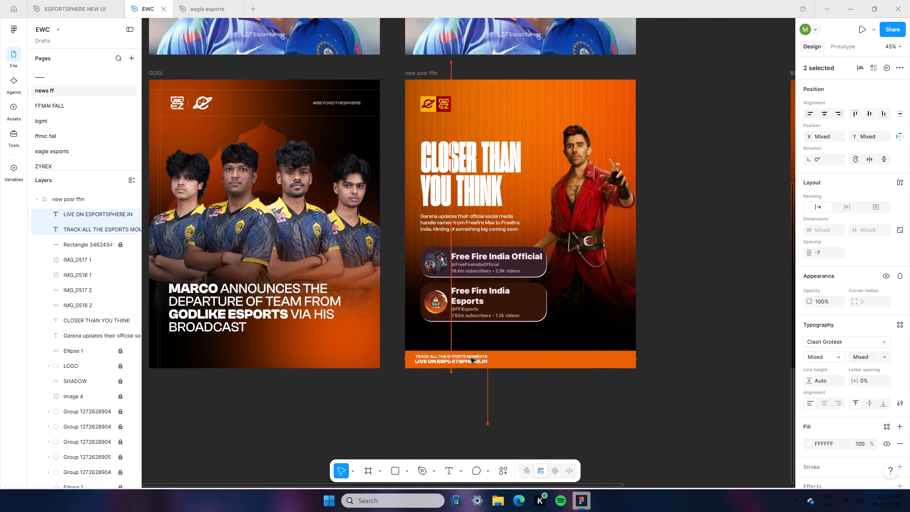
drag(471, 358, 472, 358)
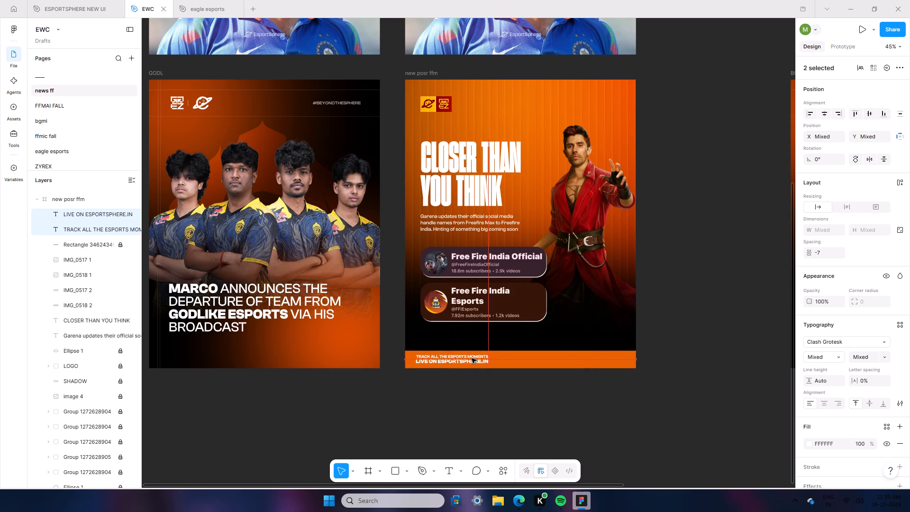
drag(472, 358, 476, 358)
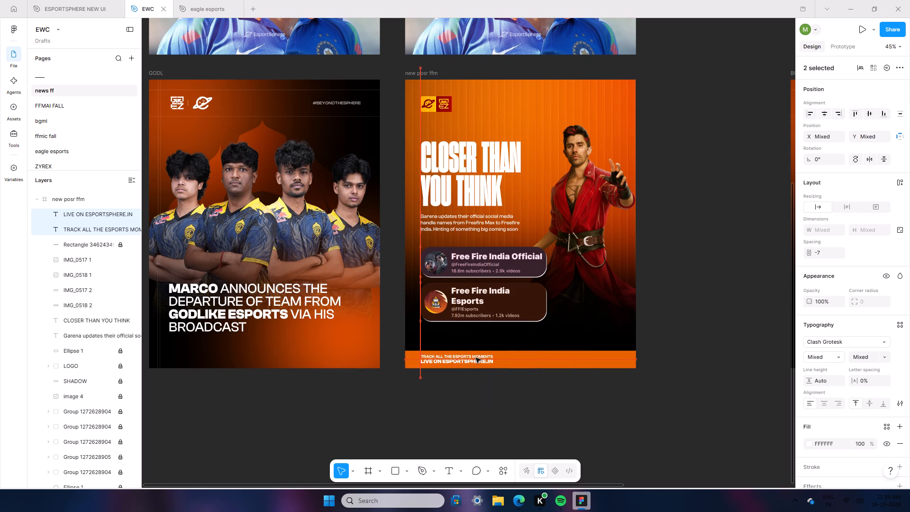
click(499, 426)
Delete both tagline lines, TRACK ALL THE ESPORTS MOMENTS and LIVE ON ESPORTSPHERE.IN, from the orange bar.
ctrl+scroll(482, 423, up, 4)
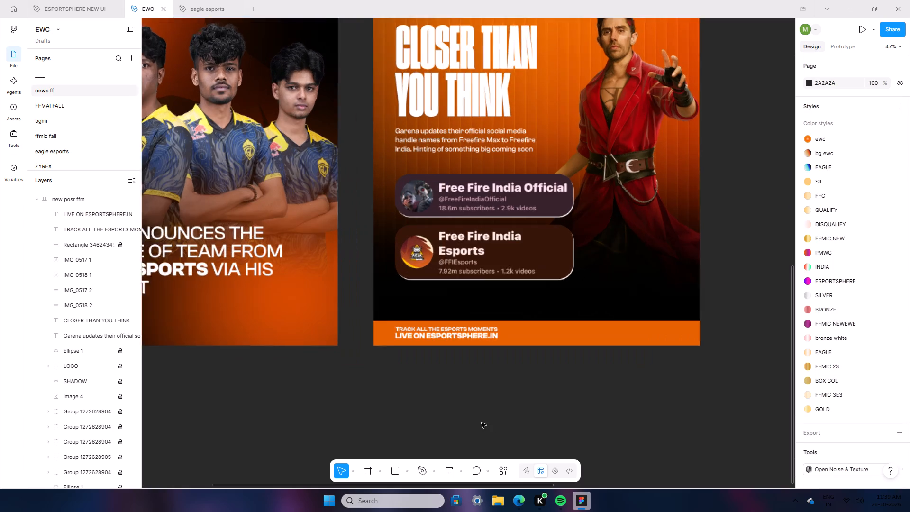
ctrl+scroll(482, 423, up, 11)
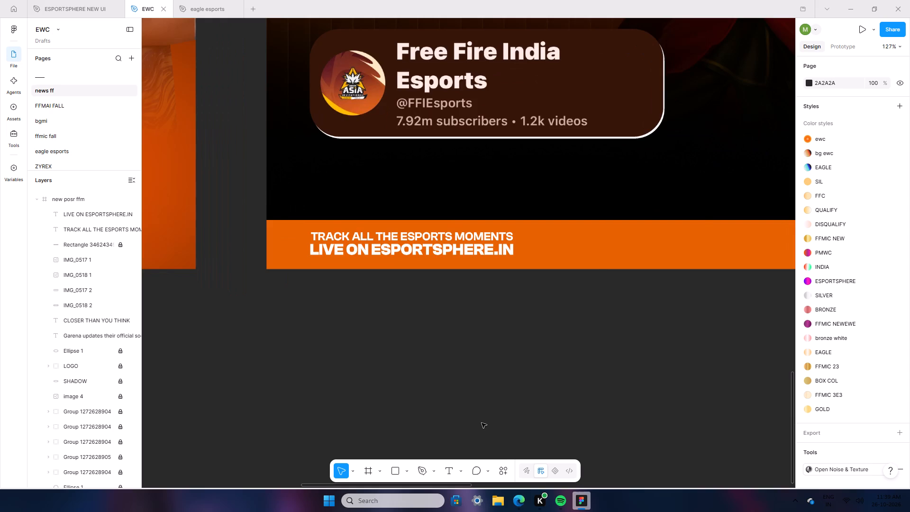
ctrl+scroll(482, 423, down, 8)
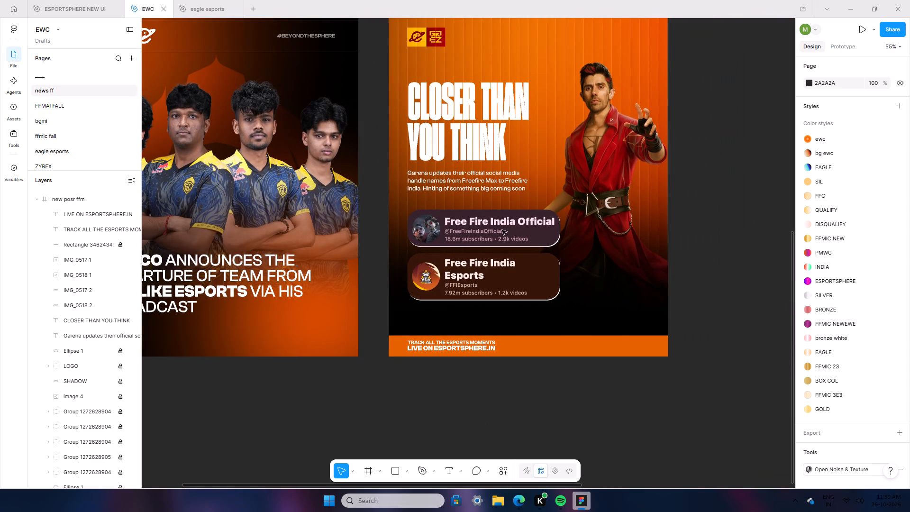
click(470, 344)
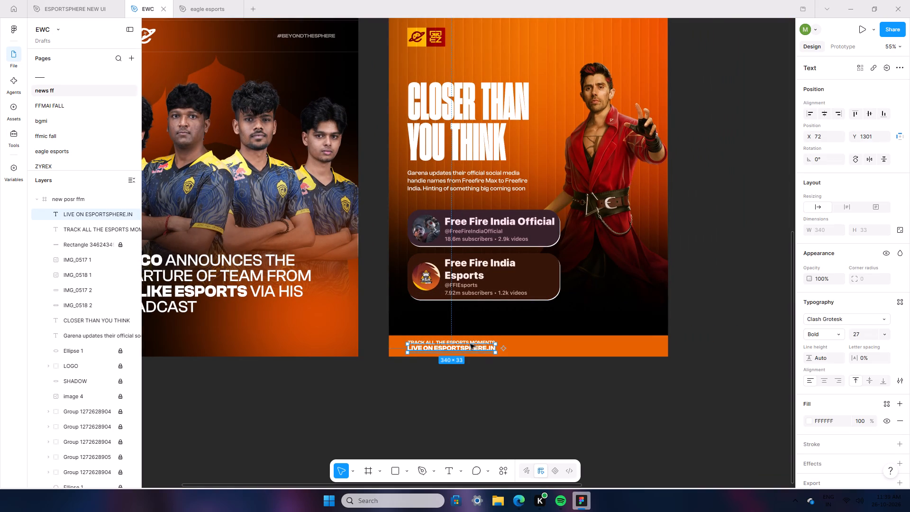
key(BackSpace)
click(470, 344)
key(BackSpace)
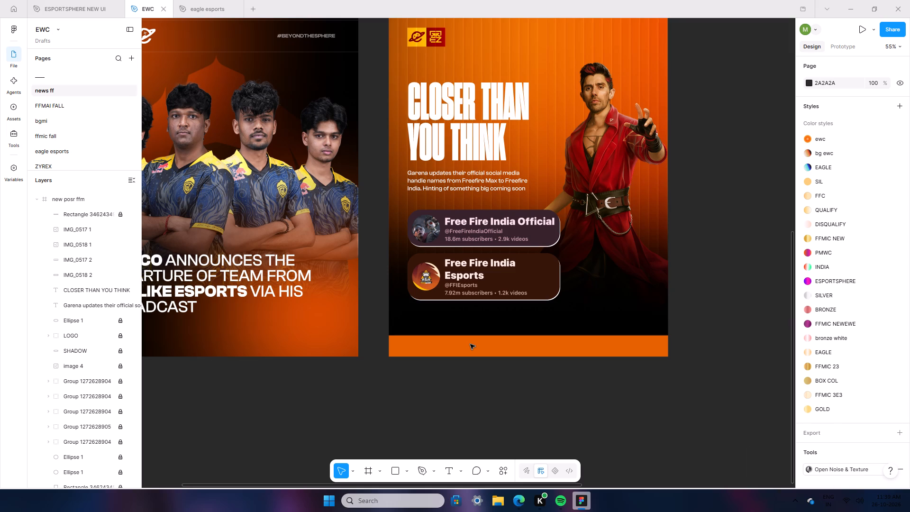
Add a two-line text below the poster reading GET ALL THE ESPORTS UPDATES AND SCORES / LIVE ONLY ON ESPORTSPHERE.
click(447, 467)
click(455, 403)
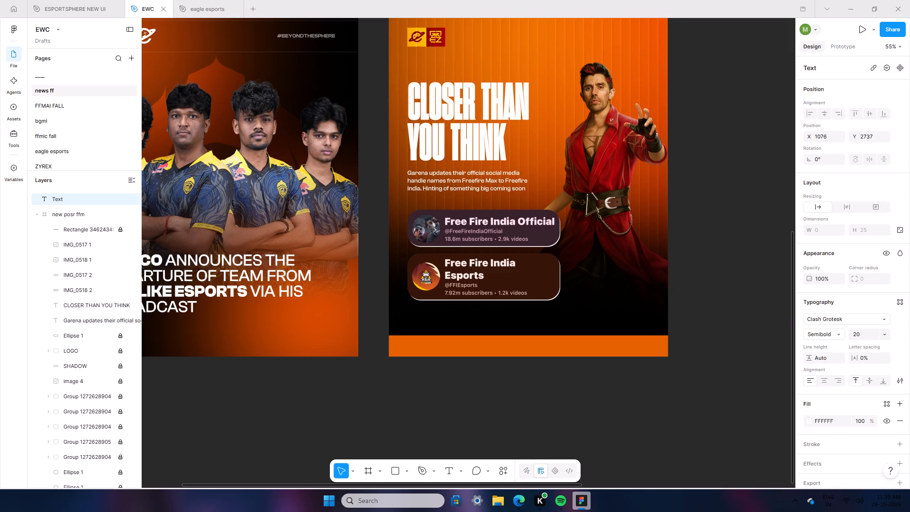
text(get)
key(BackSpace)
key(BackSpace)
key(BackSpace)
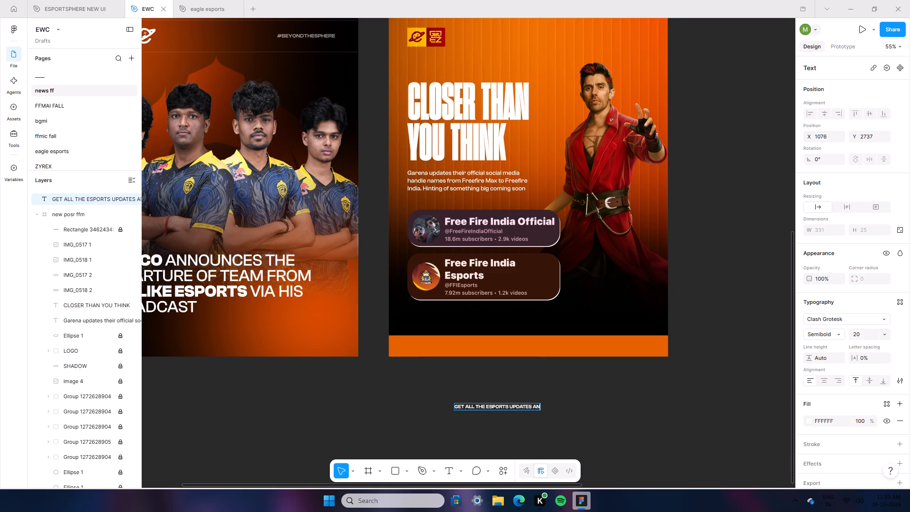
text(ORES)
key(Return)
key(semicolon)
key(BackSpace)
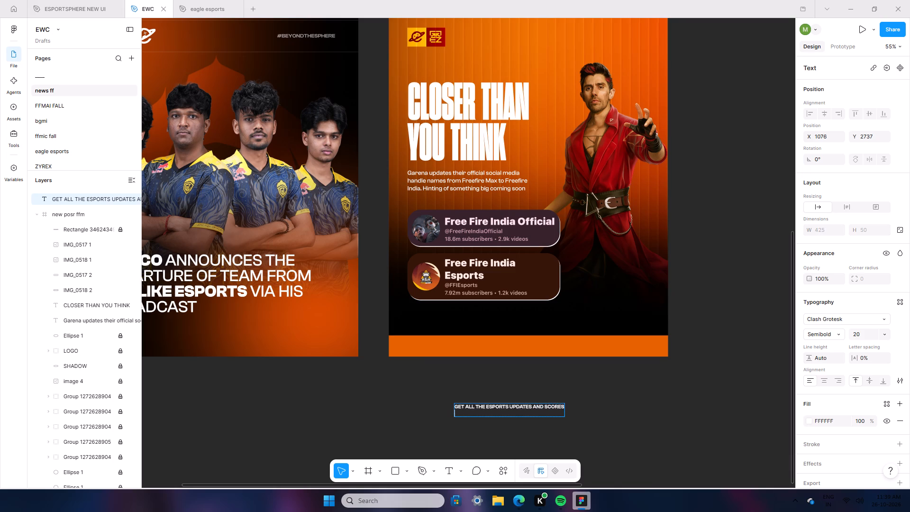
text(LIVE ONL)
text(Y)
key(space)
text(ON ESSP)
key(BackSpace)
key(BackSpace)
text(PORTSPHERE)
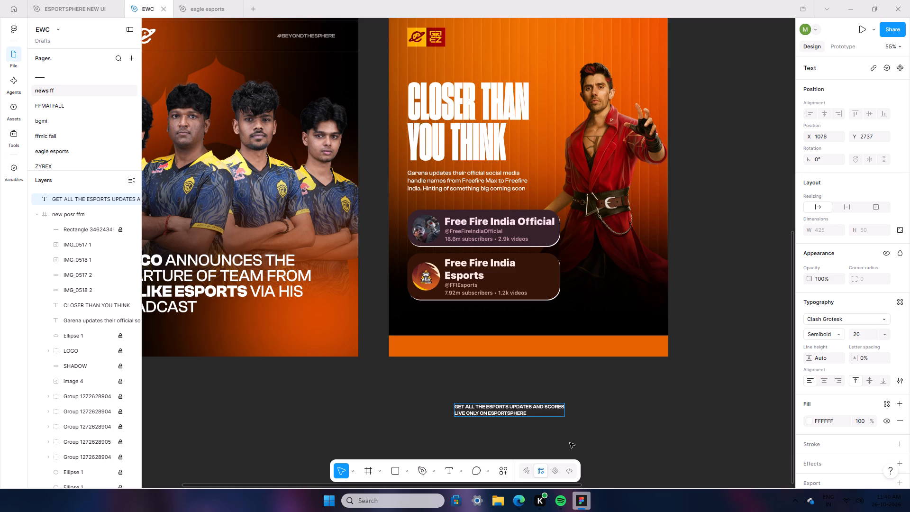
click(569, 441)
Move the new two-line text into the orange bar, starting near the channel cards' left edge.
drag(516, 415, 470, 352)
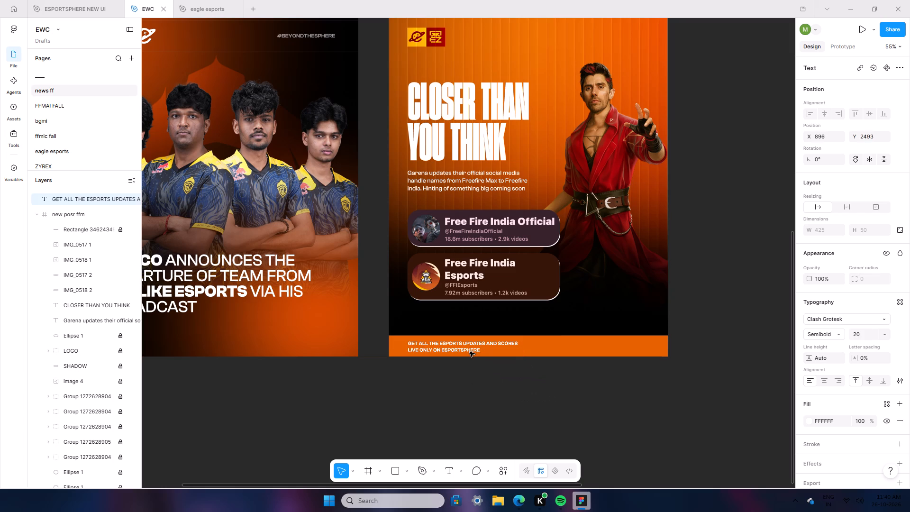
drag(470, 352, 471, 350)
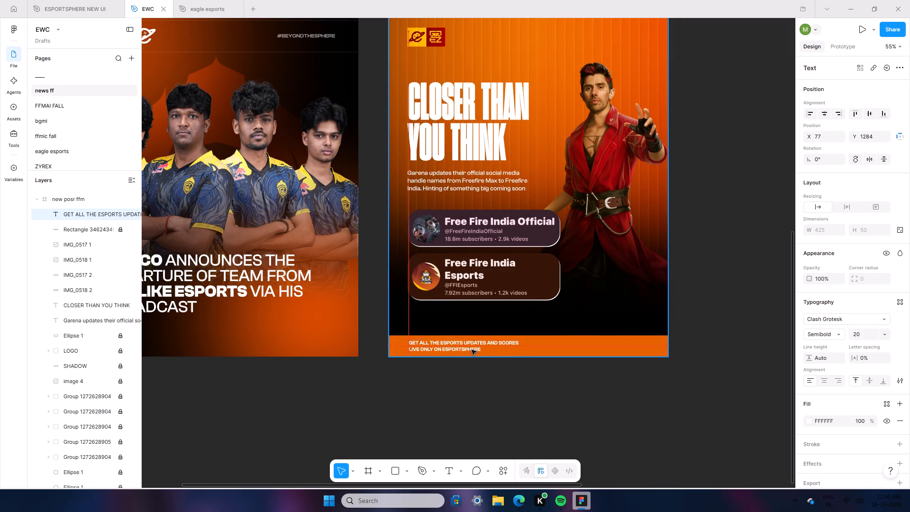
Set the line height of the two-line tagline in the orange bar to 22.
click(819, 353)
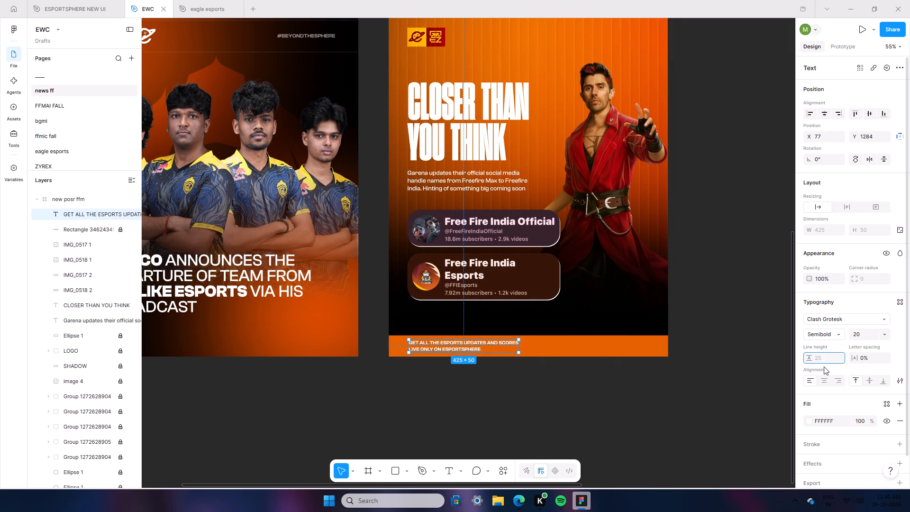
key(Up)
key(Up)
key(Down)
key(Down)
key(Down)
key(Down)
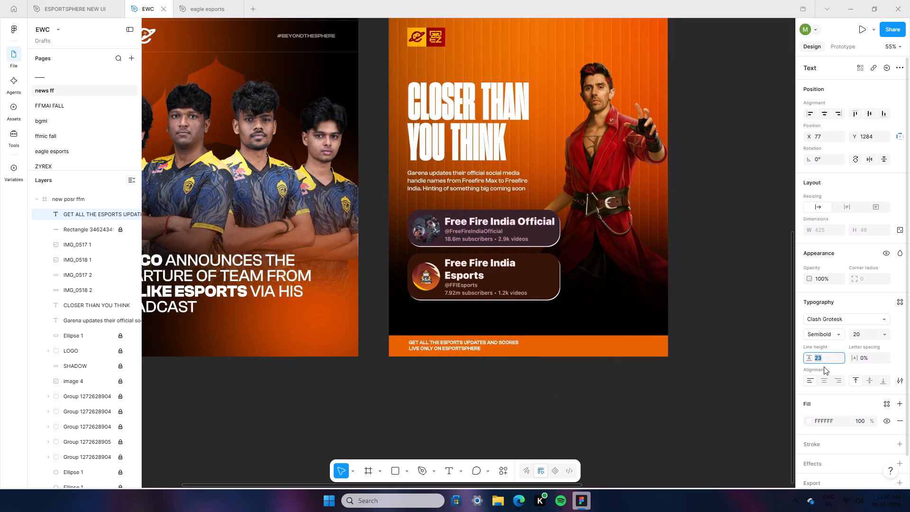
key(Down)
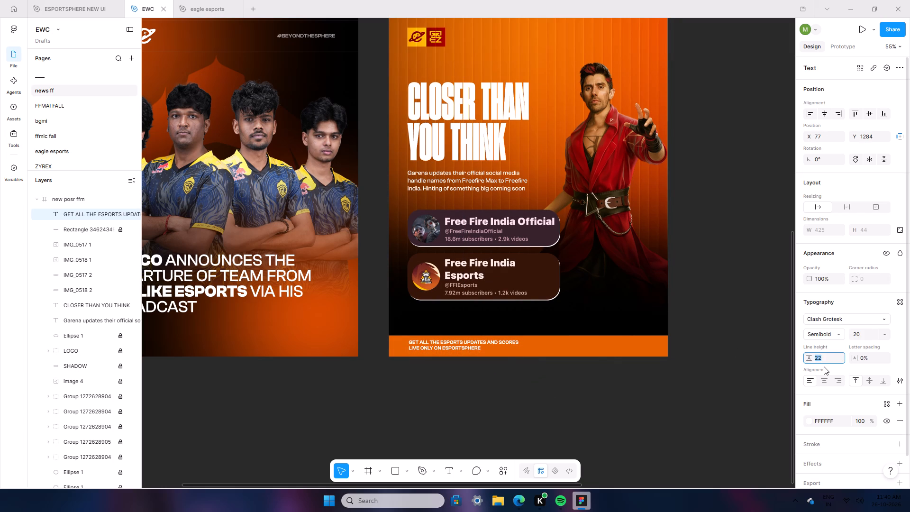
click(507, 401)
Nudge the two-line tagline down 3 px within the orange bar to Y 1287.
click(463, 349)
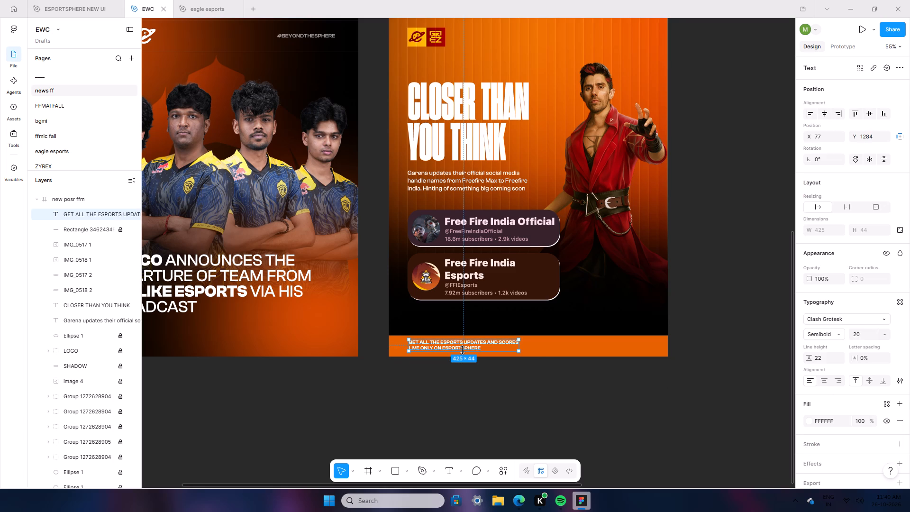
key(Down)
key(Down)
key(Down)
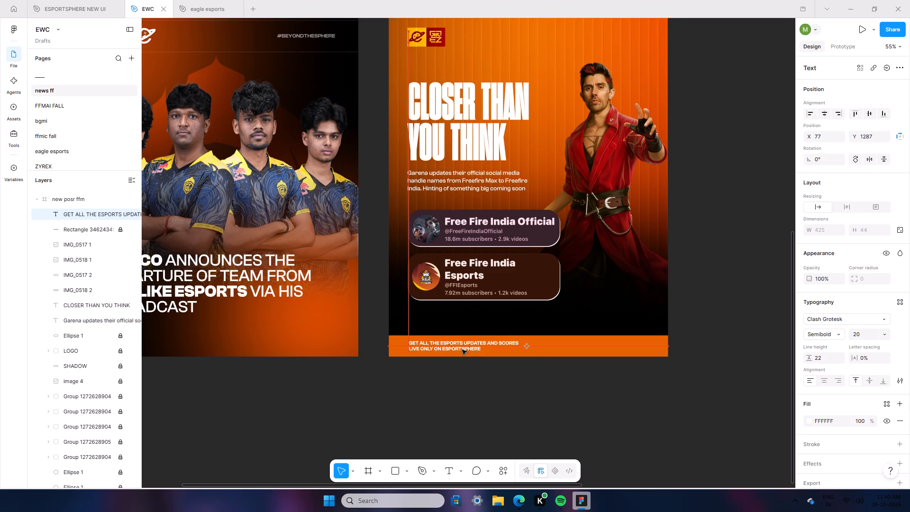
click(490, 373)
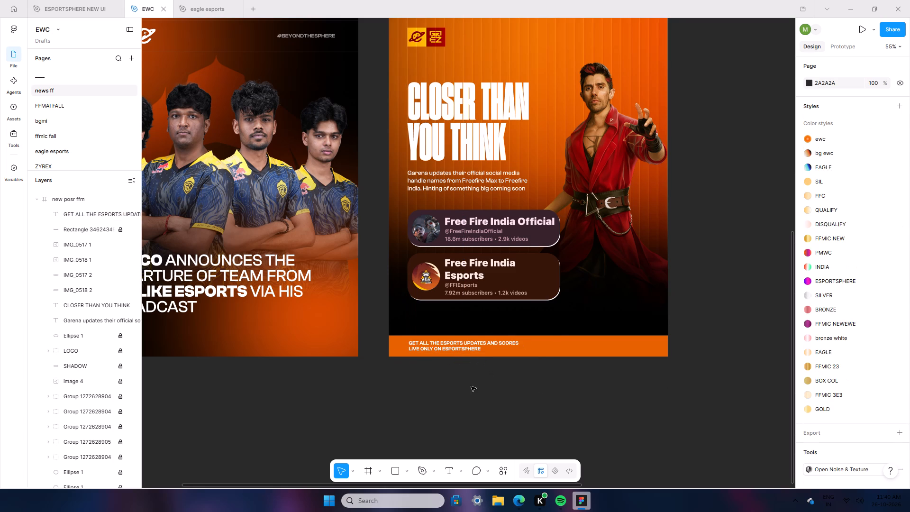
Draw a rectangle about 258 × 47 in the orange bar beside the tagline, with corner radius 100.
scroll(448, 401, up, 4)
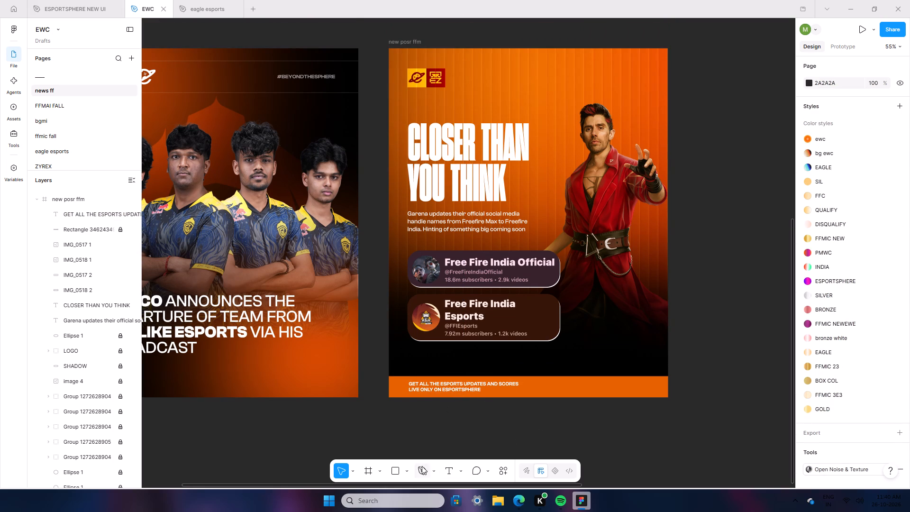
ctrl+scroll(354, 407, down, 9)
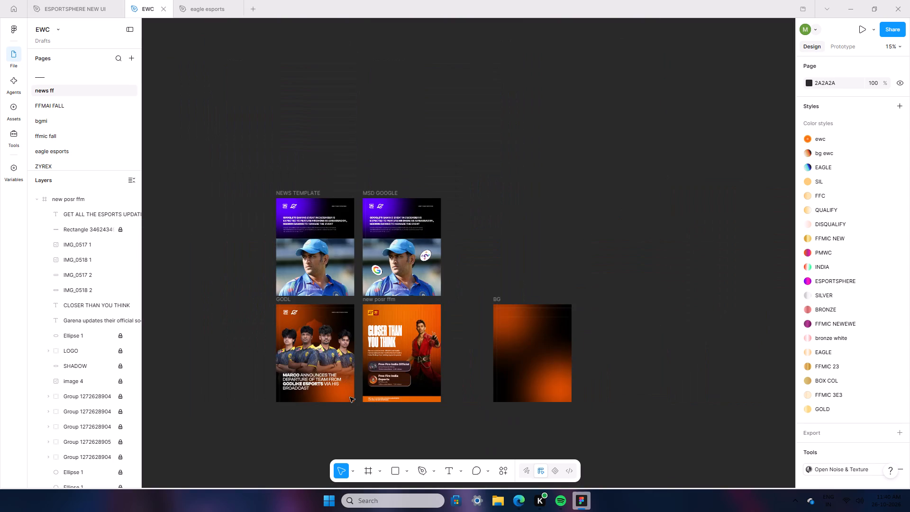
ctrl+scroll(350, 397, down, 3)
ctrl+scroll(352, 431, up, 18)
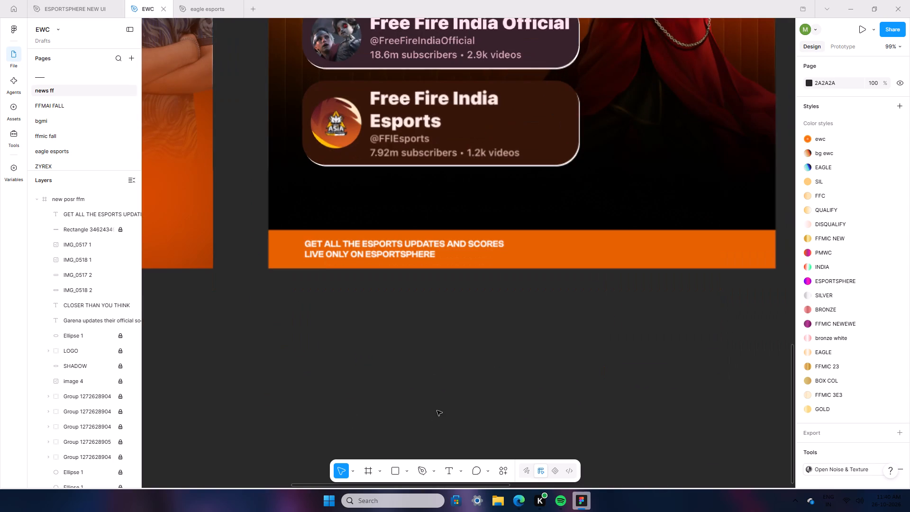
click(394, 473)
drag(527, 244, 545, 257)
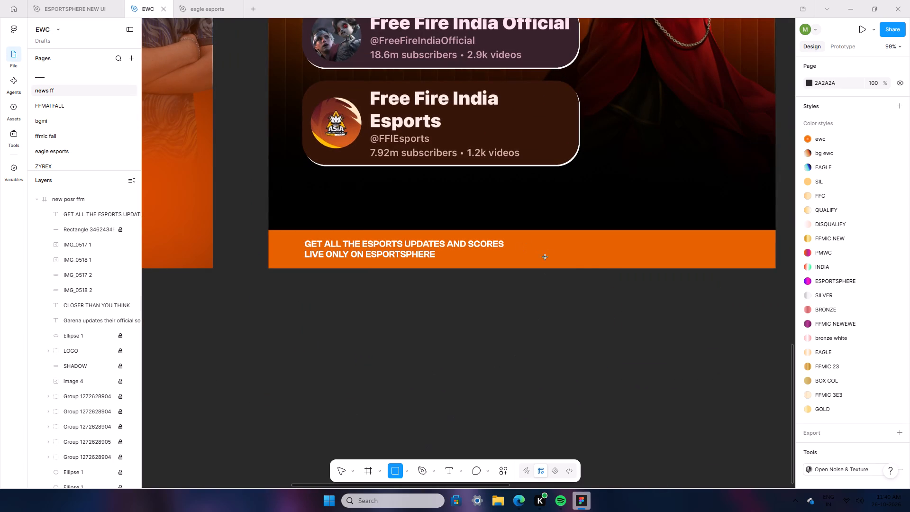
drag(545, 257, 648, 265)
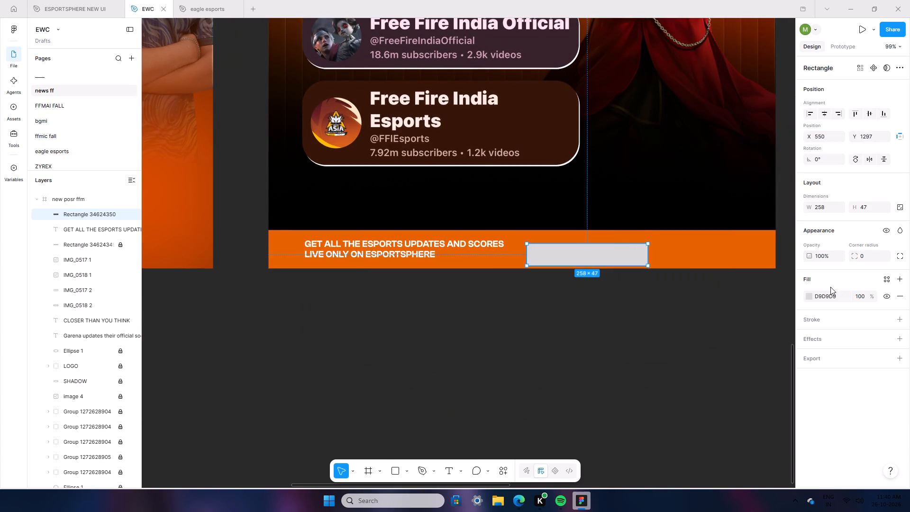
click(867, 258)
text(100)
click(683, 347)
Reduce the rounded rectangle's height to about 39 and move it to about X 558, Y 1287 in the orange bar.
click(586, 255)
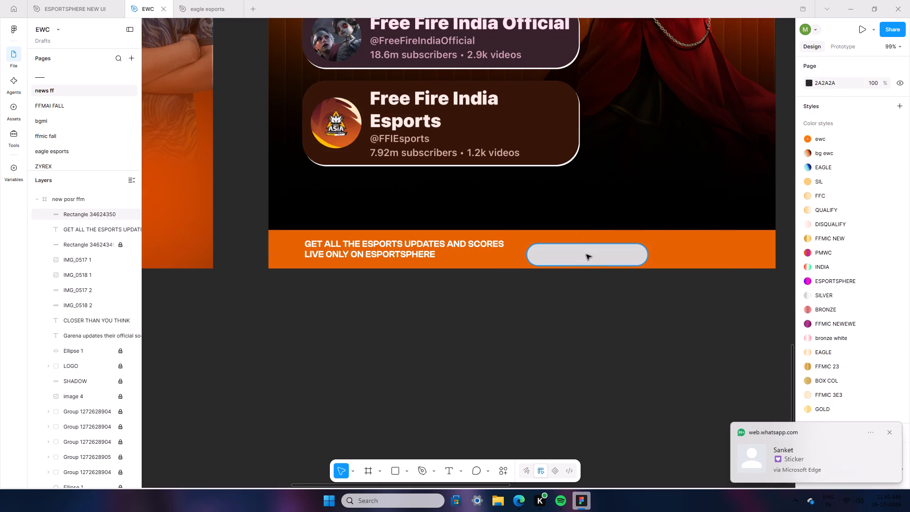
click(586, 267)
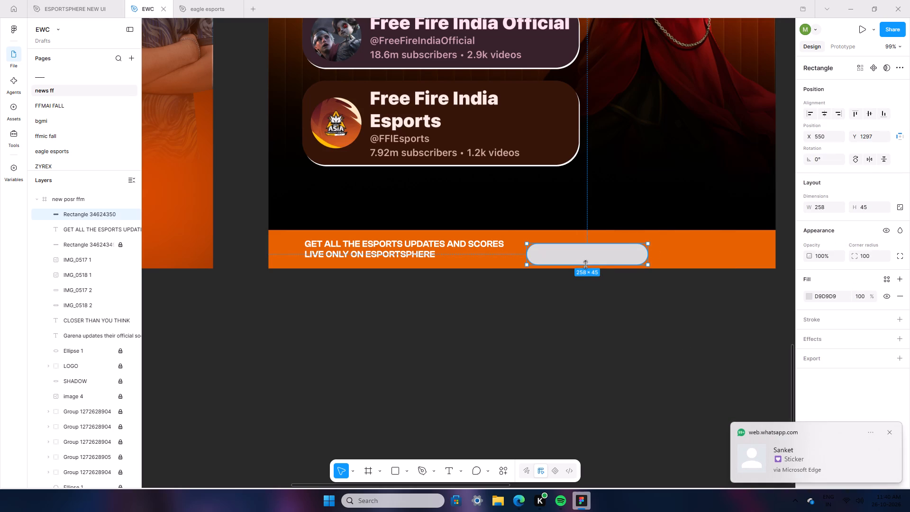
drag(594, 250, 598, 246)
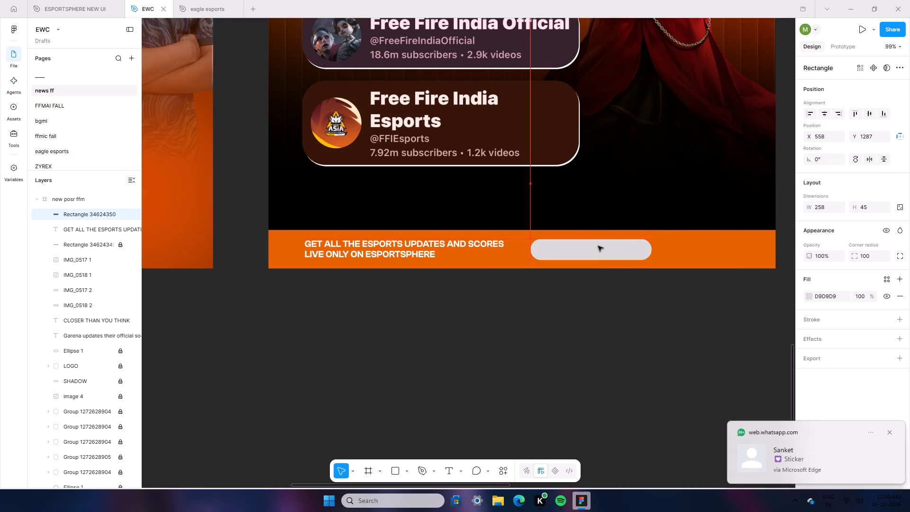
drag(598, 246, 598, 243)
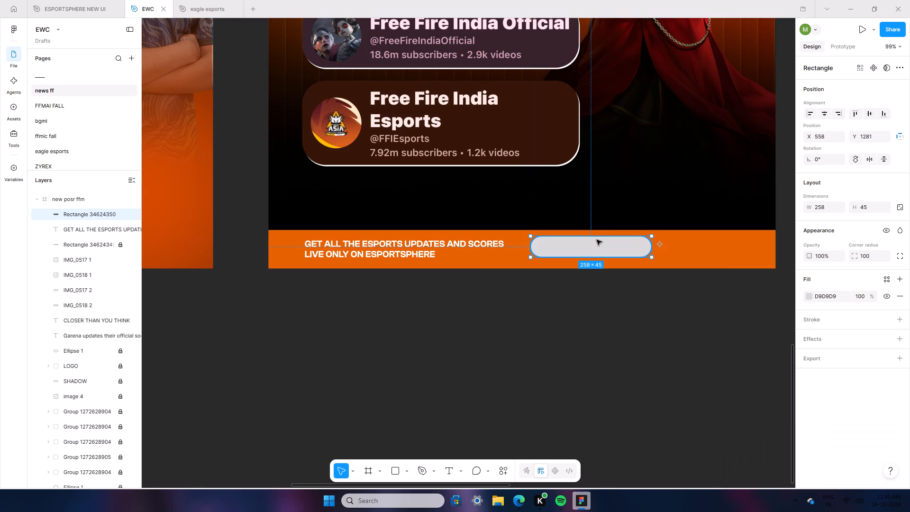
drag(595, 234, 595, 240)
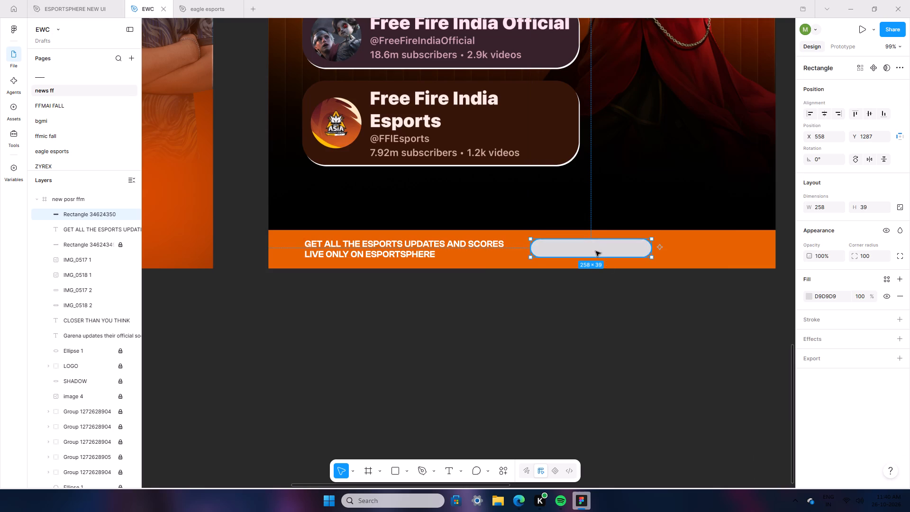
click(616, 316)
Change the rounded rectangle's fill colour to black, 000000.
click(580, 247)
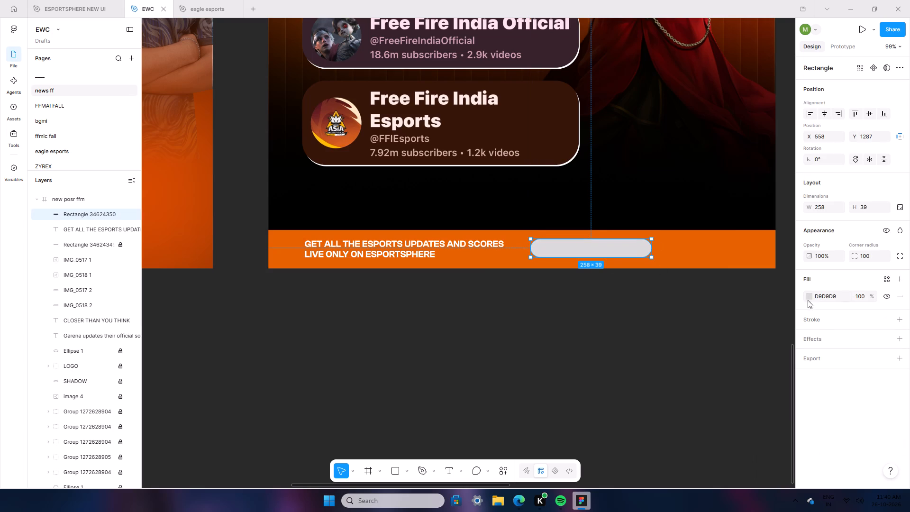
click(812, 292)
click(811, 296)
drag(728, 297, 641, 432)
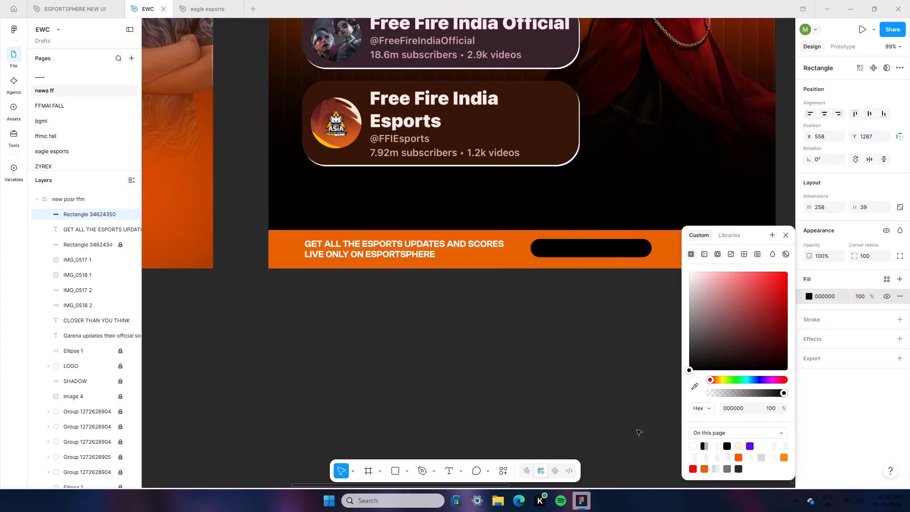
click(590, 400)
Increase the black pill's height to about 42, keeping it vertically centred in the orange bar at about Y 1287.
scroll(566, 390, up, 4)
ctrl+scroll(592, 380, up, 7)
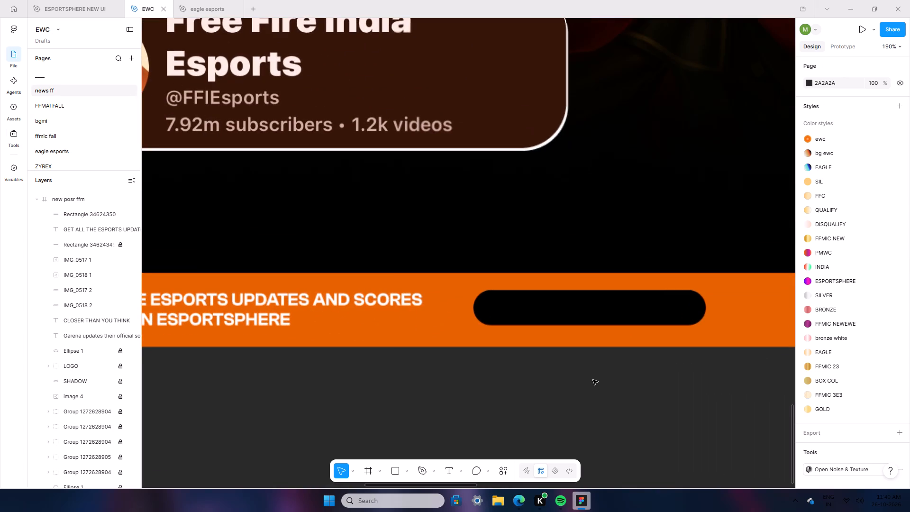
click(530, 303)
click(574, 302)
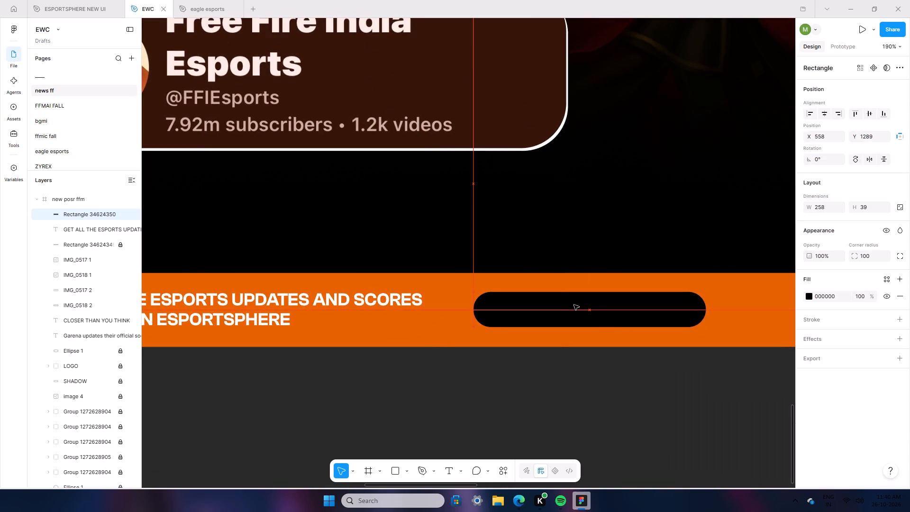
click(583, 326)
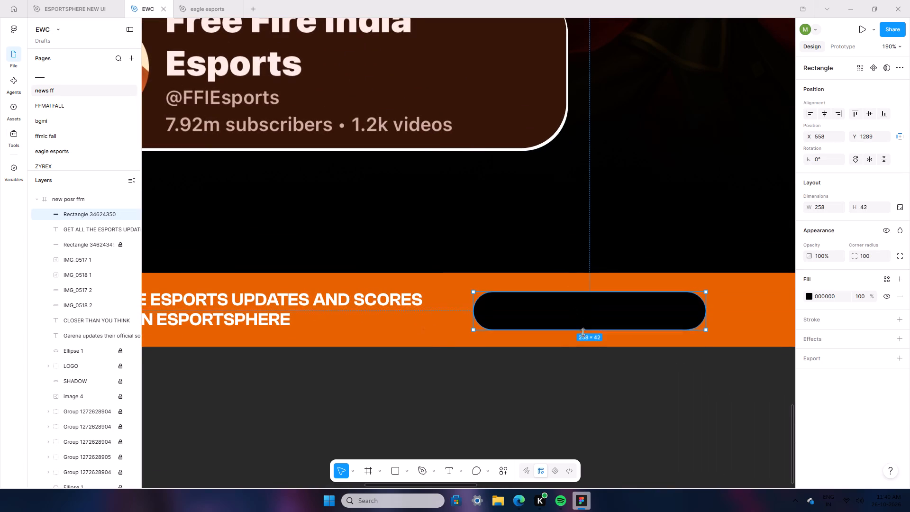
click(587, 319)
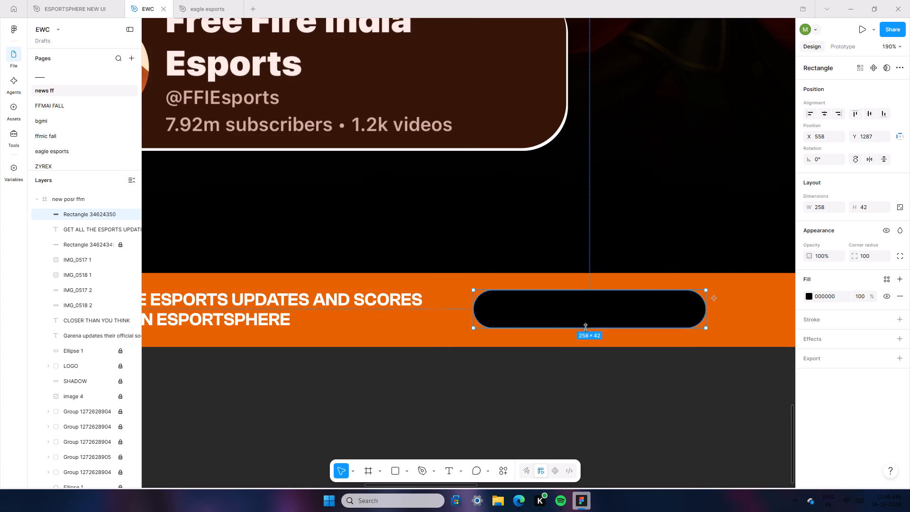
click(577, 326)
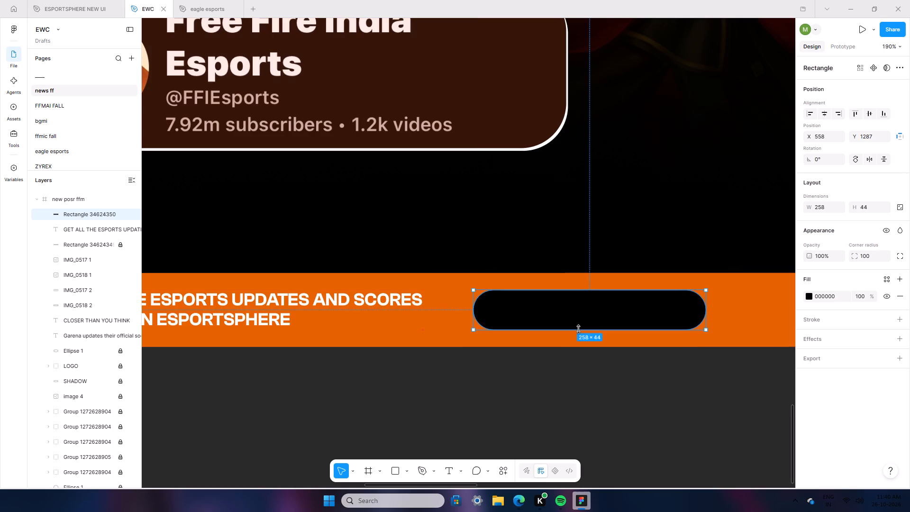
key(ctrl+z)
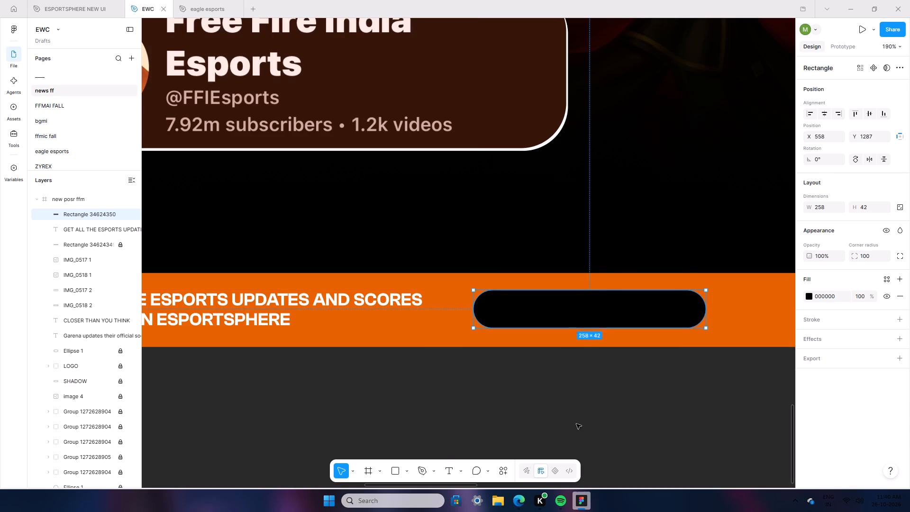
click(576, 424)
Add the text "ESPORTSPHERE.IN" in white Clash Grotesk Semibold 20 and centre it inside the black pill.
click(450, 470)
click(499, 392)
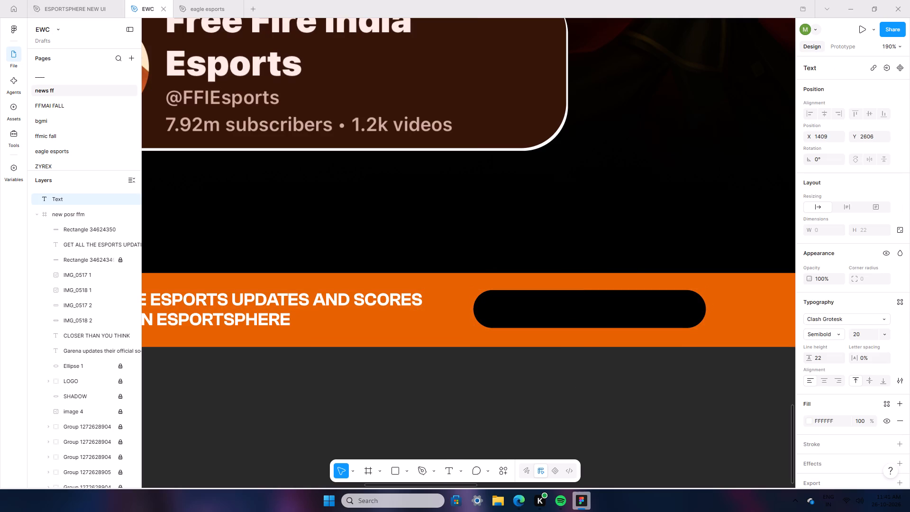
text(ESPORTSPHERE.IN)
click(607, 452)
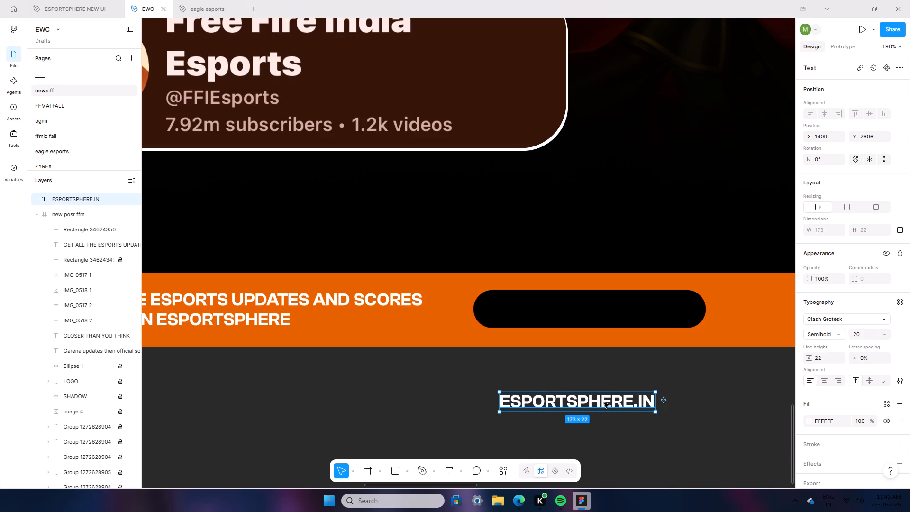
drag(605, 402, 625, 309)
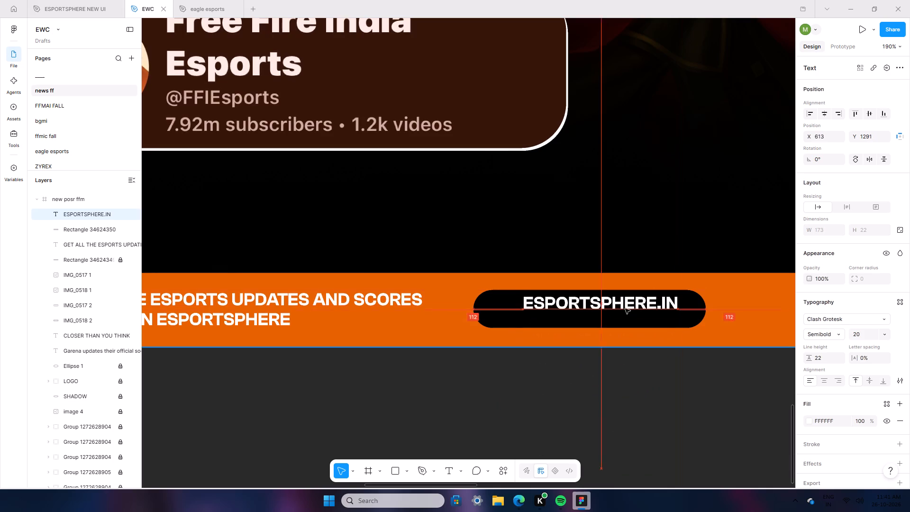
drag(625, 309, 617, 309)
click(649, 404)
Switch to the page listed above news ff and look through its TEAM ENTRY GF, BOOYAH GF, CLASH and GRAND FINALS PT frames.
ctrl+scroll(641, 424, down, 8)
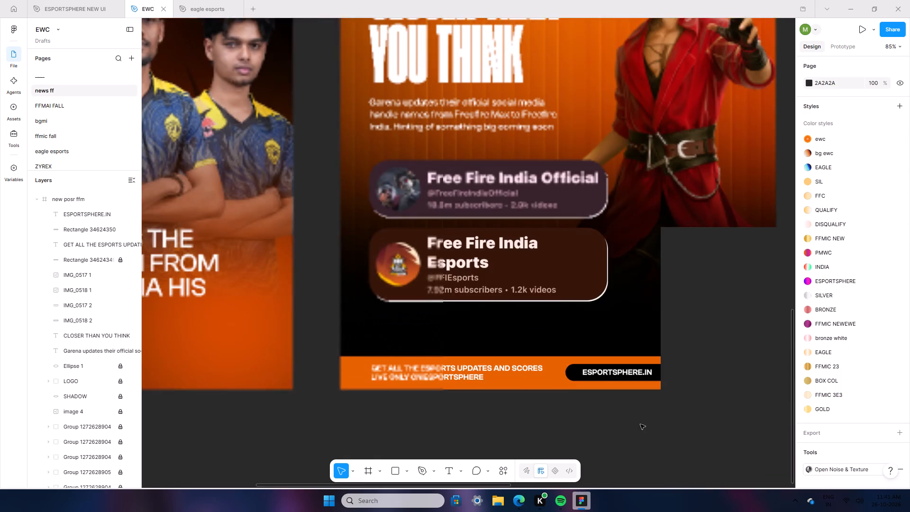
ctrl+scroll(640, 427, down, 2)
ctrl+scroll(607, 454, down, 5)
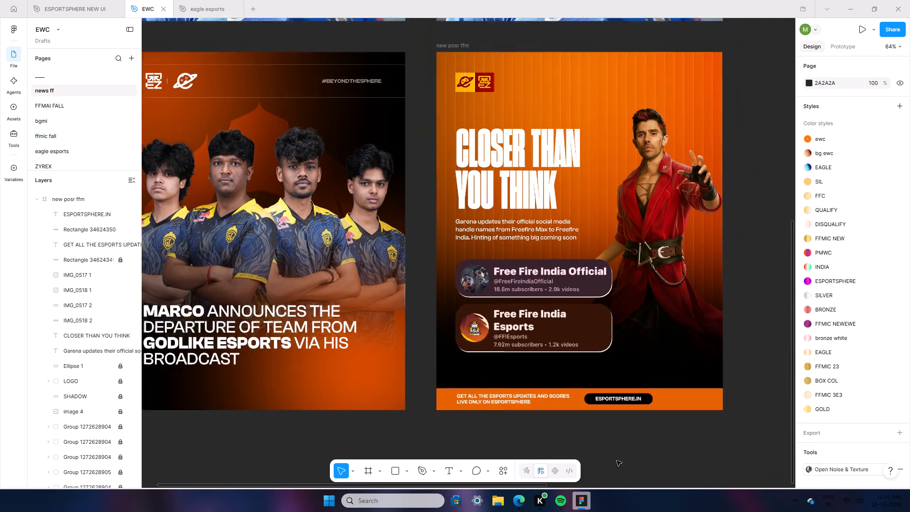
ctrl+scroll(409, 252, down, 9)
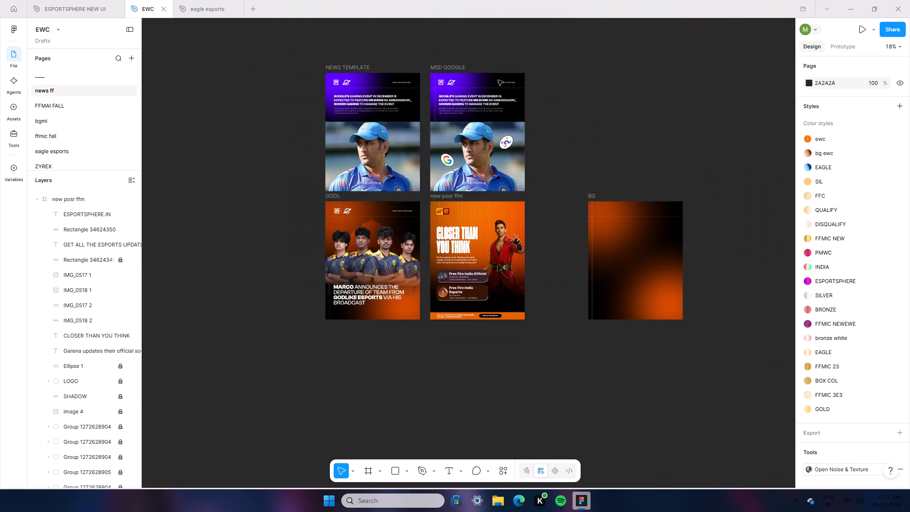
ctrl+scroll(585, 271, down, 8)
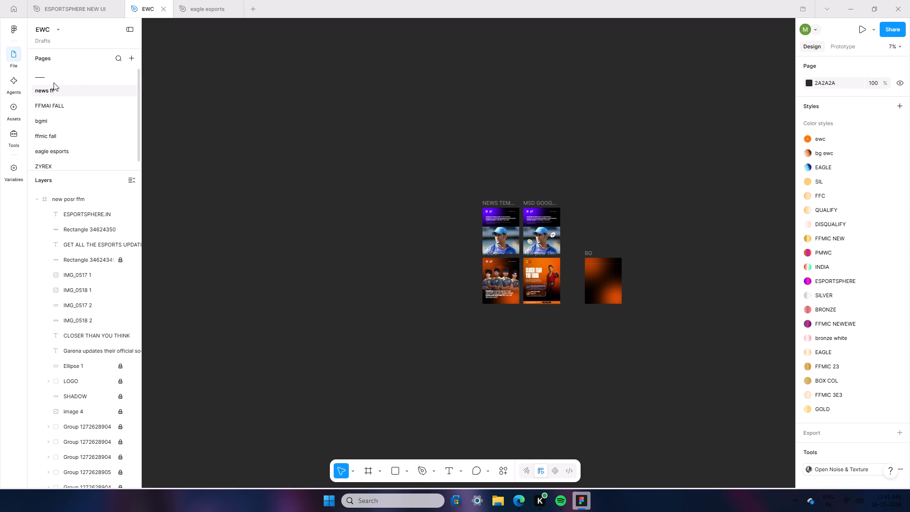
click(52, 79)
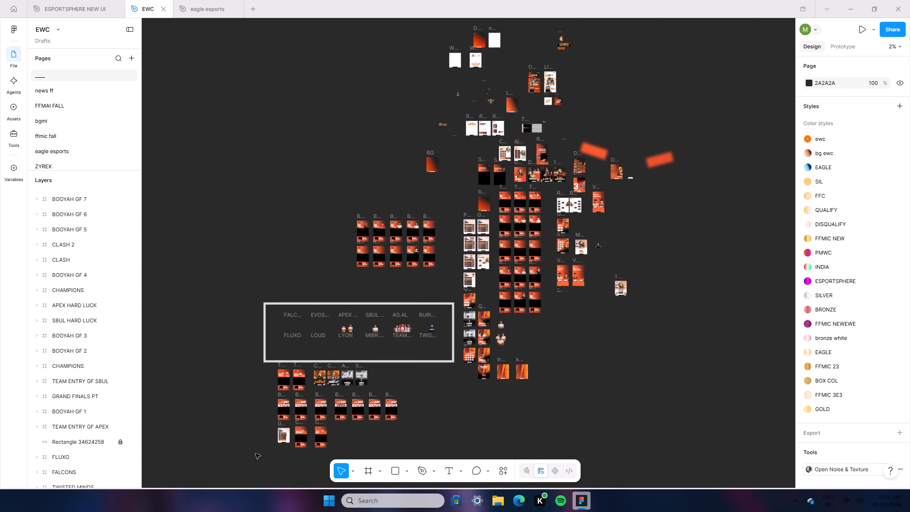
ctrl+scroll(255, 454, up, 12)
ctrl+scroll(306, 362, up, 8)
scroll(351, 300, down, 7)
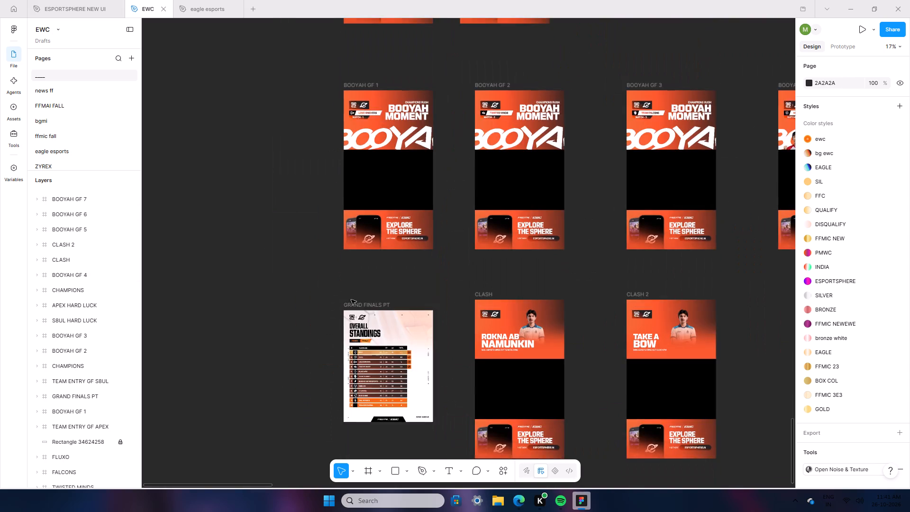
scroll(351, 300, down, 4)
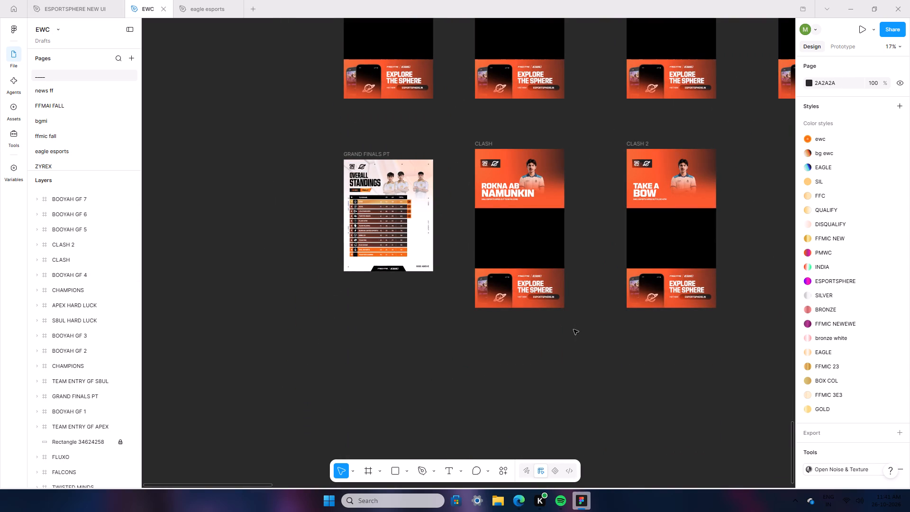
ctrl+scroll(564, 367, down, 5)
ctrl+scroll(624, 376, down, 7)
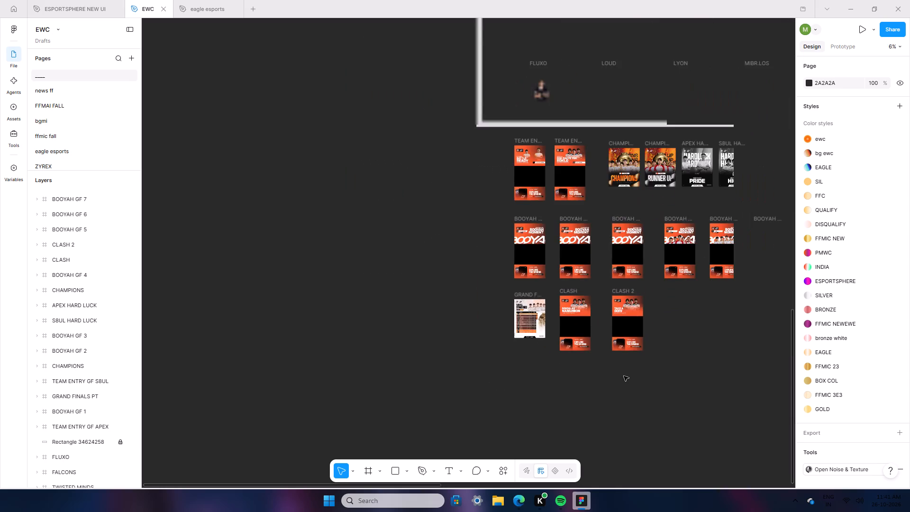
ctrl+scroll(640, 367, down, 3)
scroll(735, 369, up, 5)
ctrl+scroll(761, 296, up, 8)
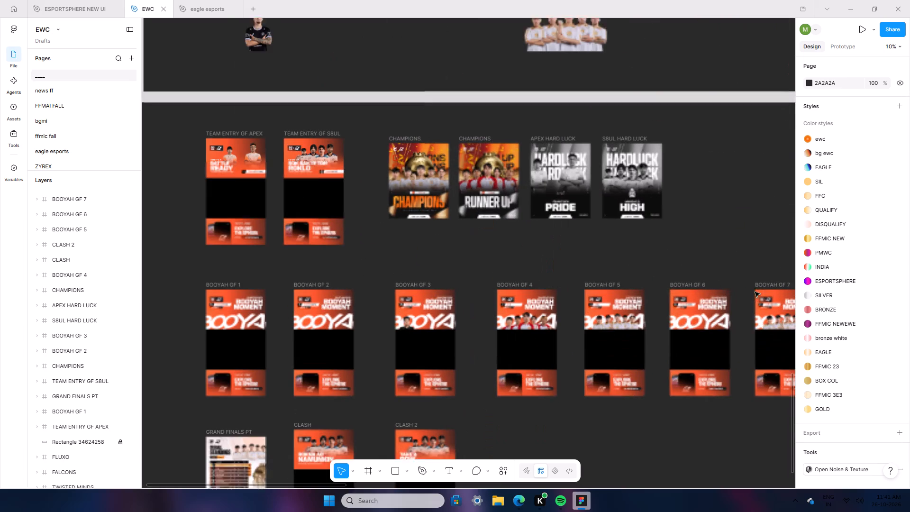
ctrl+scroll(372, 276, down, 16)
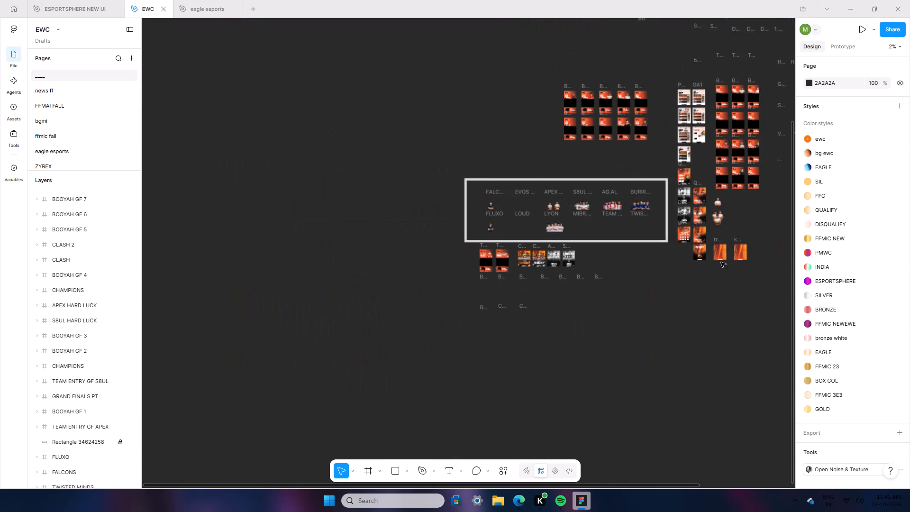
Examine the RECAP, LWGACY, CSOFAR, AI PREDICTION and STORY s8ul frames higher on the same page.
scroll(824, 283, up, 11)
scroll(724, 146, up, 4)
scroll(739, 202, up, 6)
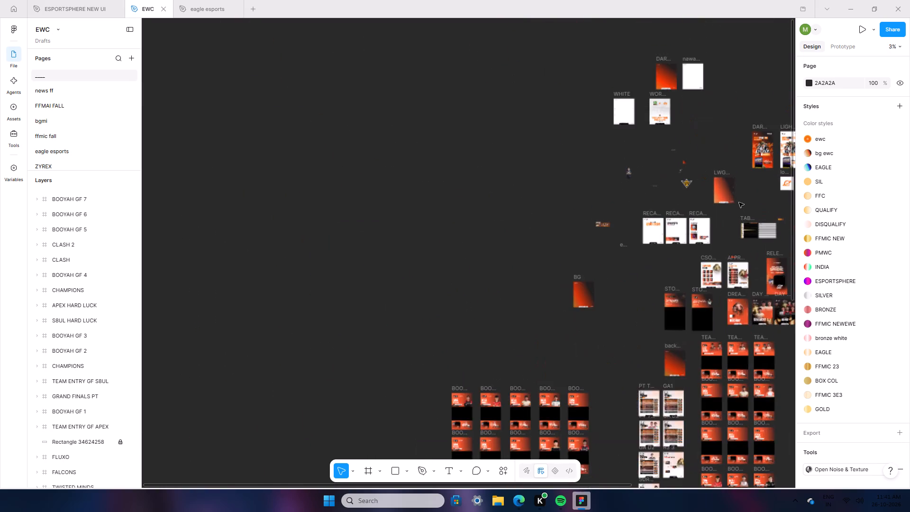
scroll(739, 202, up, 13)
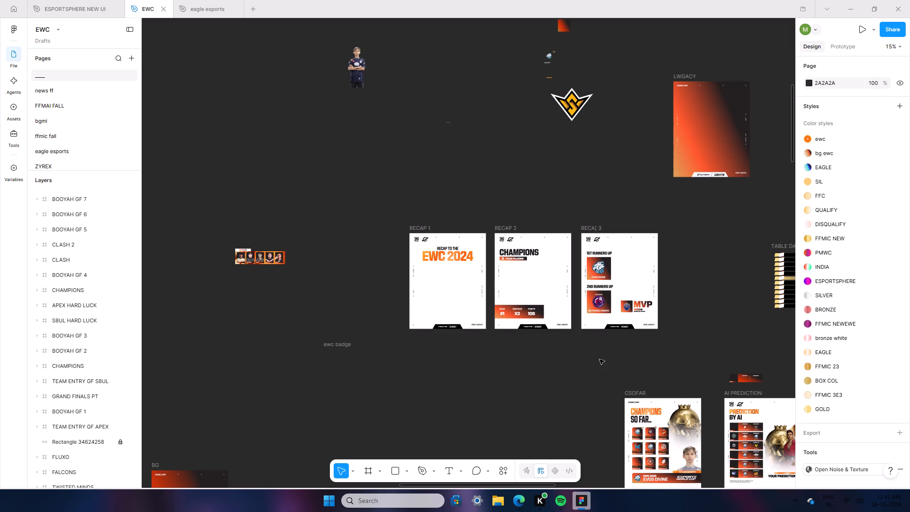
scroll(729, 352, down, 4)
scroll(704, 408, down, 5)
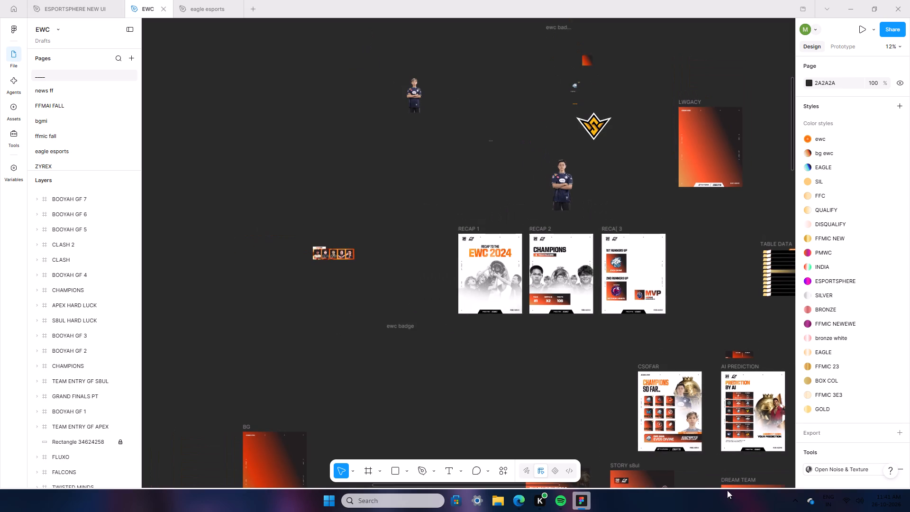
scroll(703, 441, down, 6)
ctrl+scroll(721, 390, up, 14)
scroll(557, 156, up, 4)
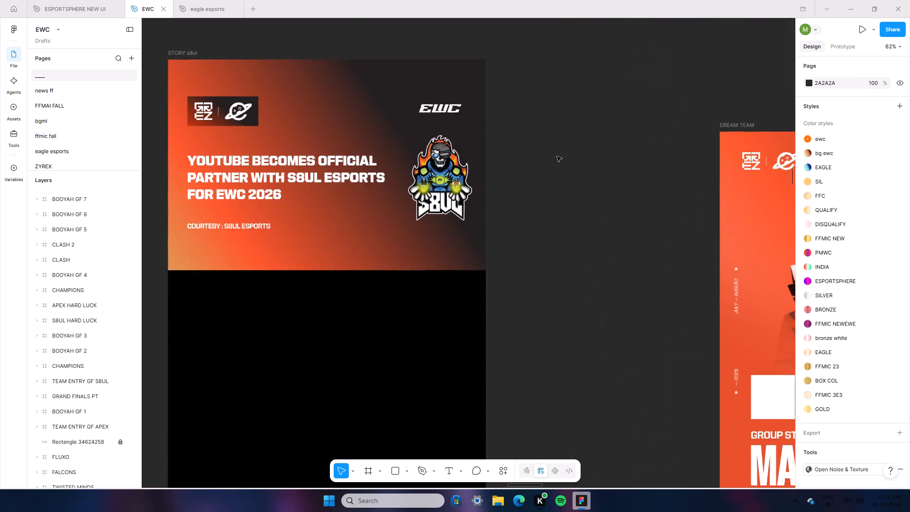
scroll(557, 156, up, 9)
Look through the CSOFAR frame's layers for the black EsportSphere and Free Fire Max footer graphic.
double_click(421, 272)
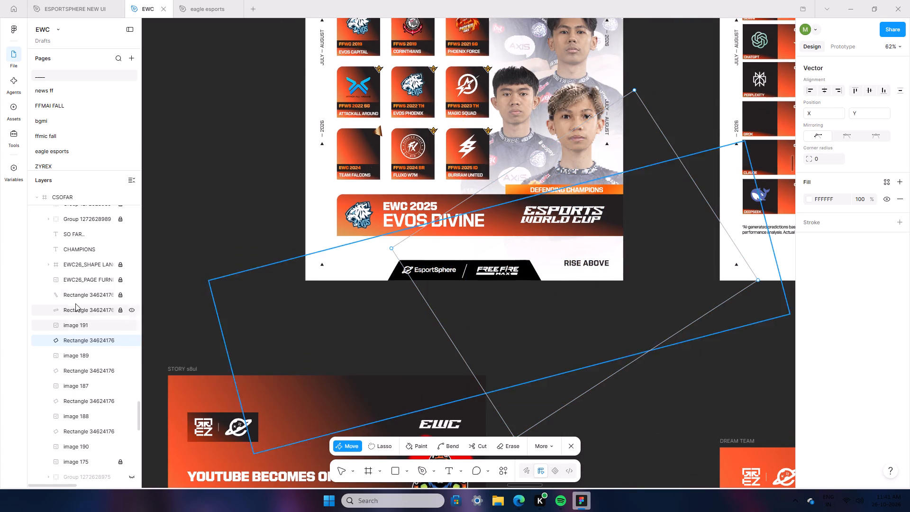
scroll(78, 255, up, 3)
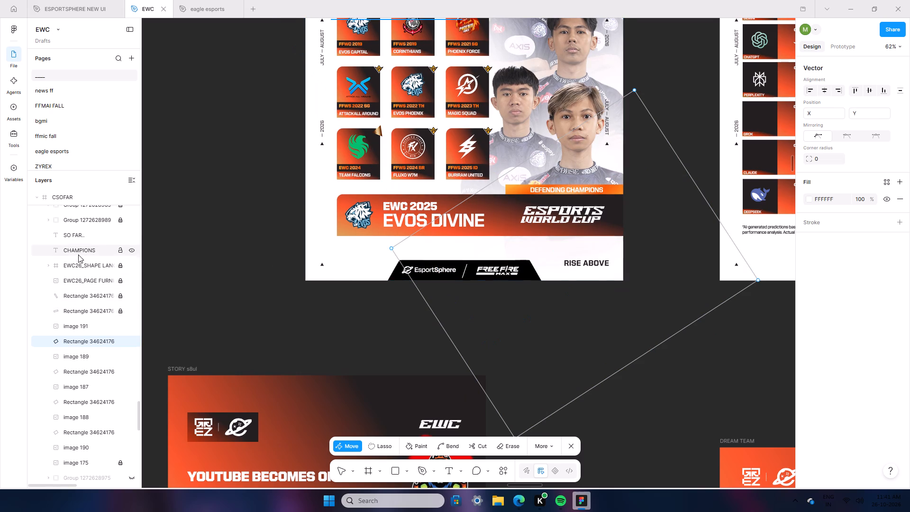
click(77, 225)
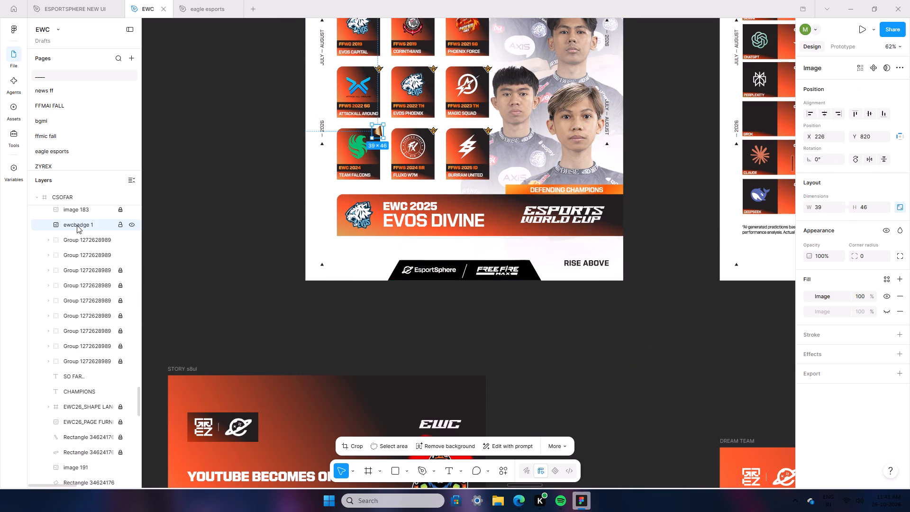
scroll(68, 257, up, 7)
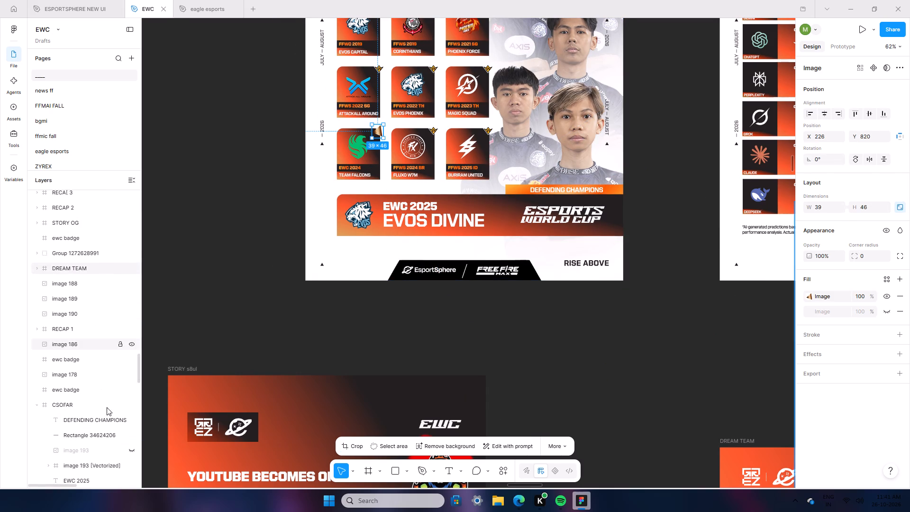
scroll(84, 443, down, 2)
click(72, 365)
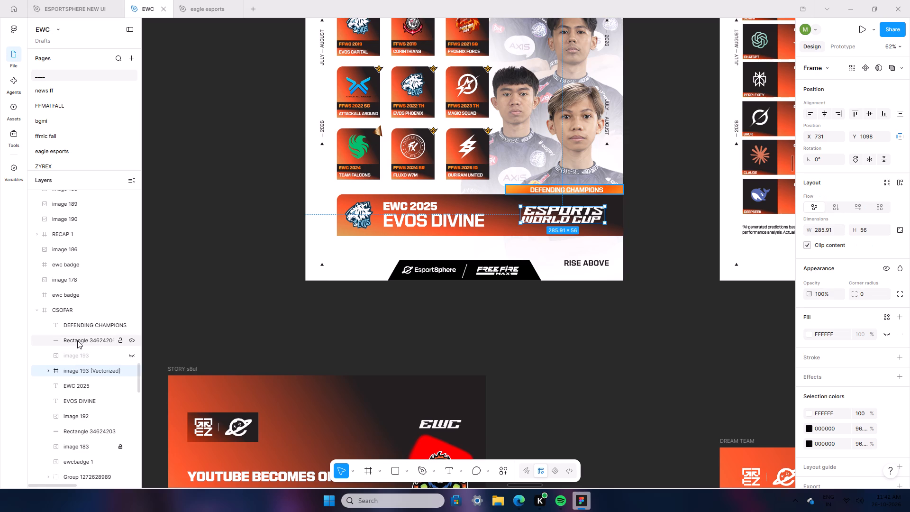
scroll(92, 393, down, 1)
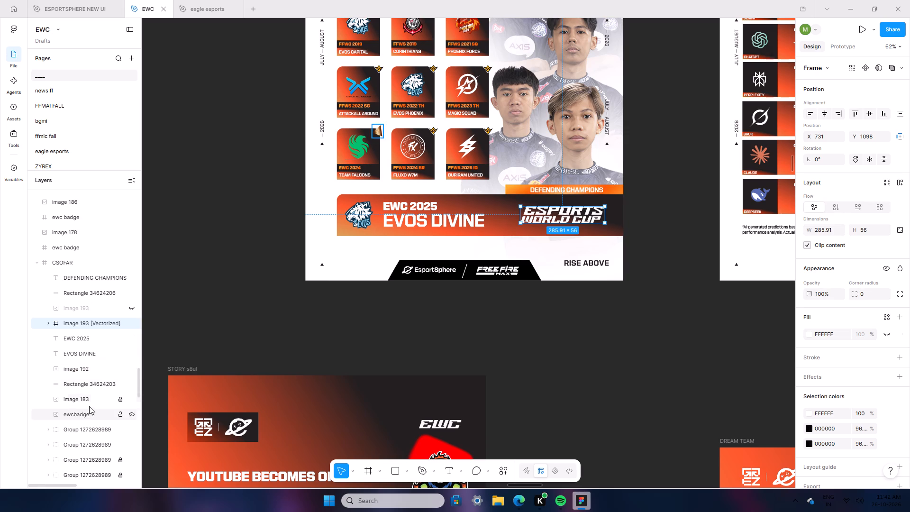
scroll(71, 414, down, 4)
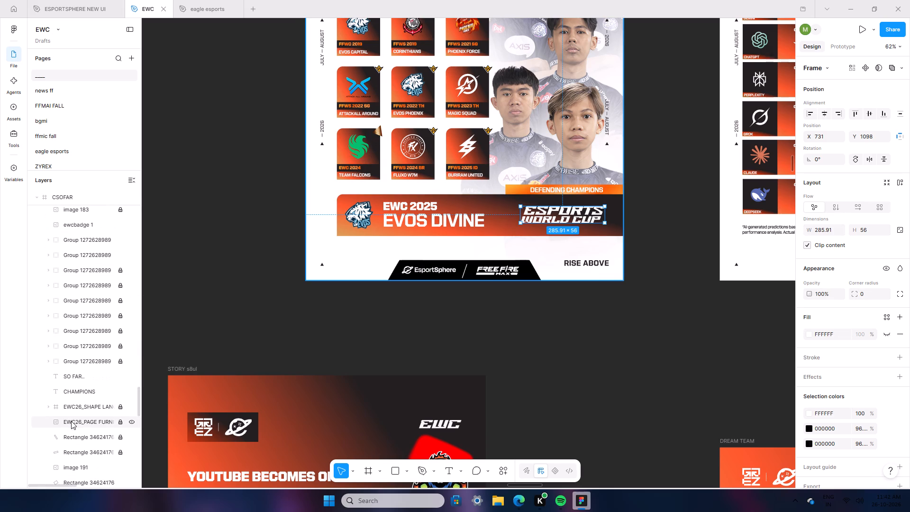
scroll(71, 421, down, 6)
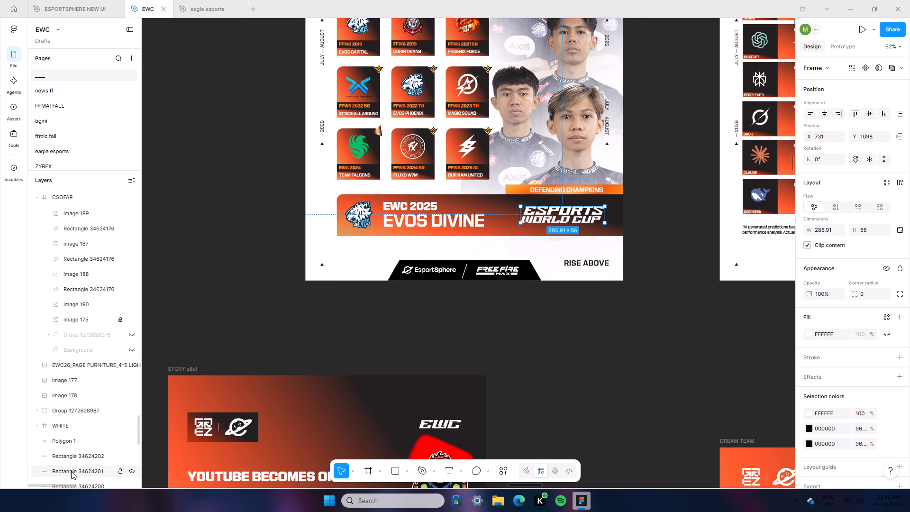
scroll(71, 471, down, 5)
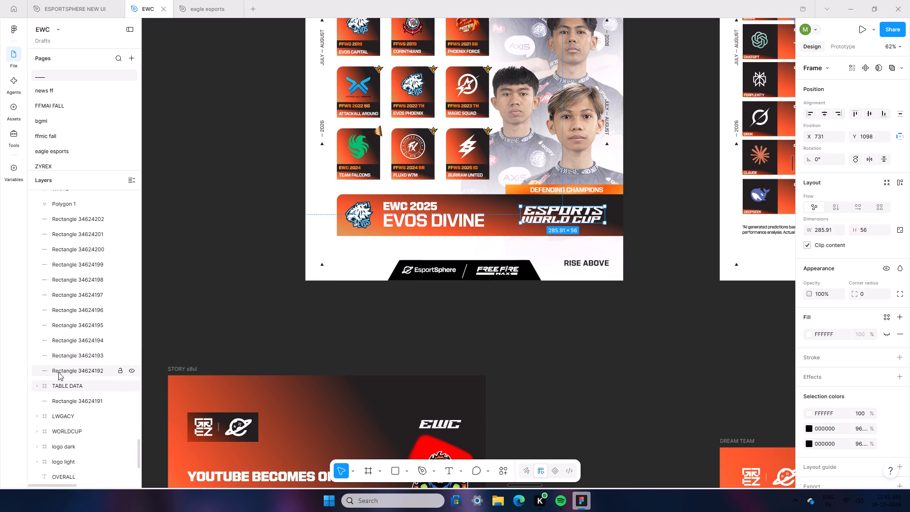
Lock the tilted white rectangle overlapping the footer in the CSOFAR frame, and try to select the footer logo beneath it.
triple_click(413, 271)
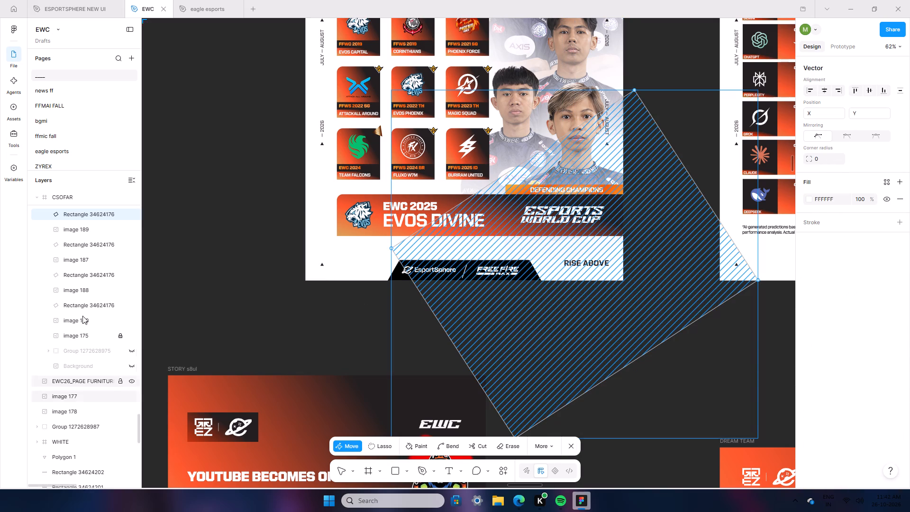
click(118, 216)
click(164, 300)
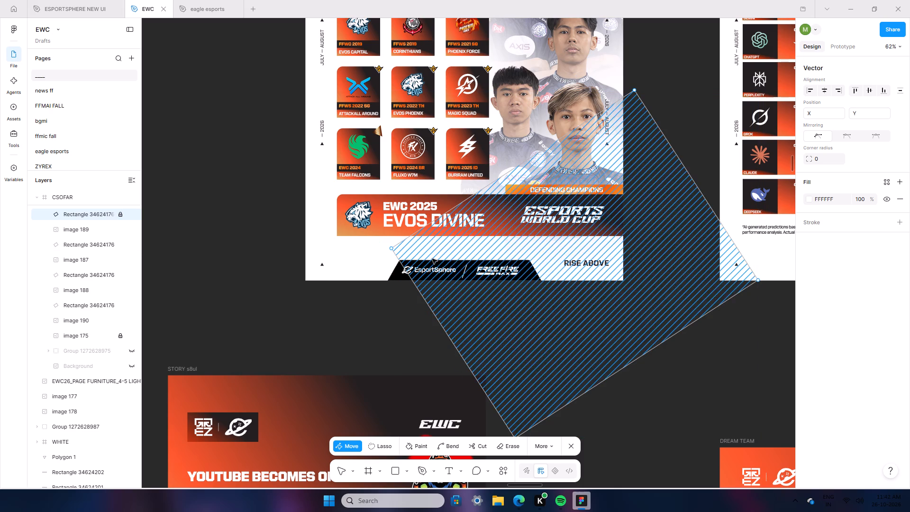
double_click(365, 335)
click(421, 271)
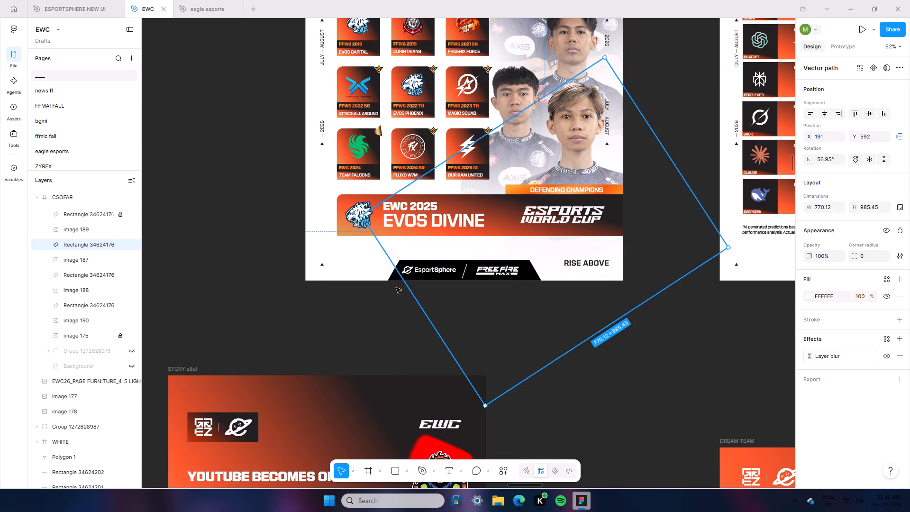
click(356, 324)
Look through the RECAP, DARK BOOYAH, TABLE DATA, RELEL COVER, DREAM TEAM and TEAM ENTRY frames for reusable Esportsphere branding.
scroll(434, 346, down, 7)
ctrl+scroll(642, 343, down, 6)
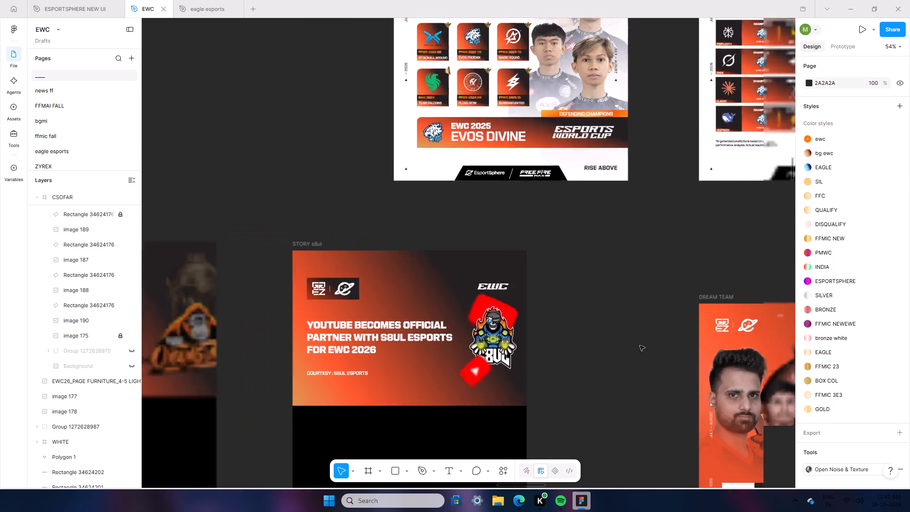
ctrl+scroll(661, 364, down, 5)
ctrl+scroll(730, 422, down, 6)
scroll(749, 447, up, 6)
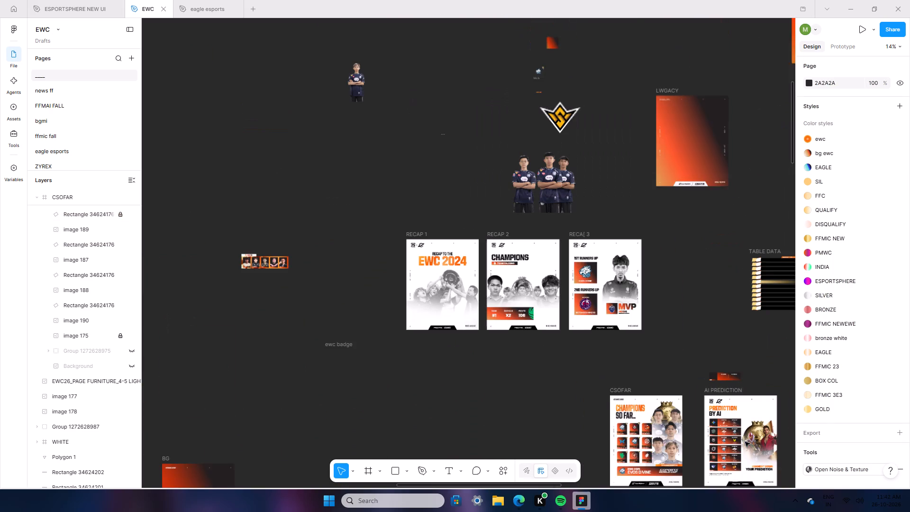
scroll(710, 236, up, 1)
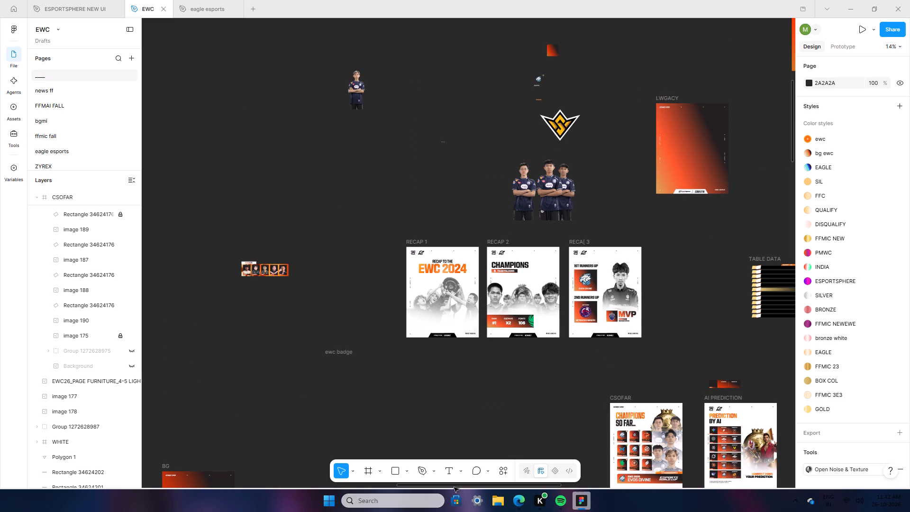
drag(449, 484, 556, 511)
scroll(505, 287, up, 9)
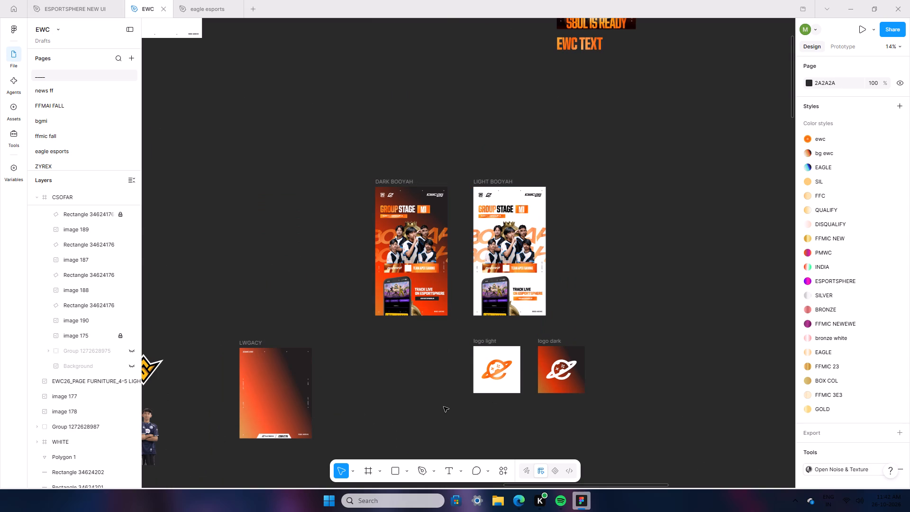
scroll(444, 406, down, 19)
scroll(444, 402, down, 2)
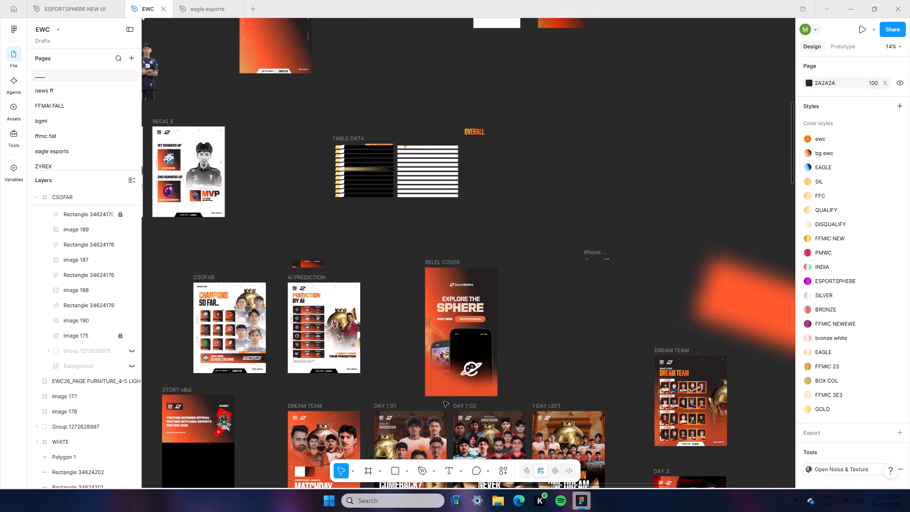
scroll(444, 402, down, 7)
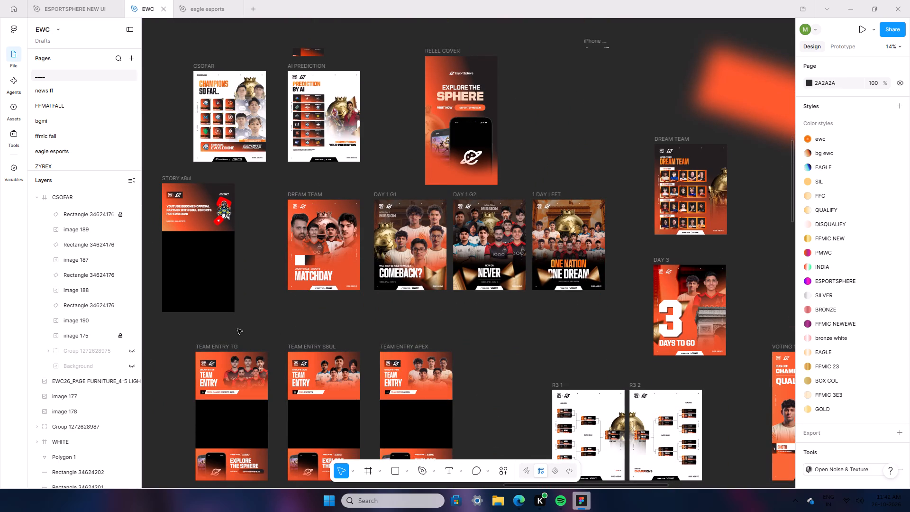
scroll(637, 399, down, 5)
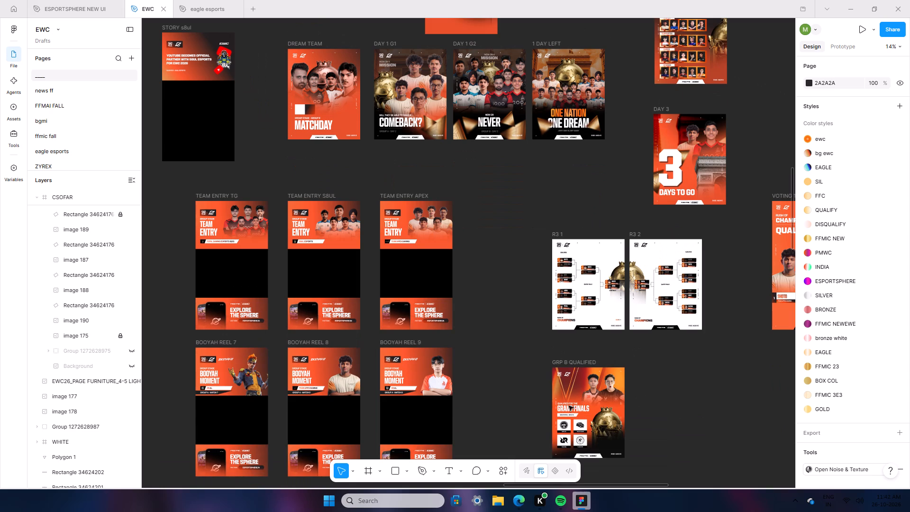
Look through the remaining frames farther down the page, including the BOOYAH reels, points tables, voting, qualified and grand finals designs.
ctrl+scroll(551, 420, down, 12)
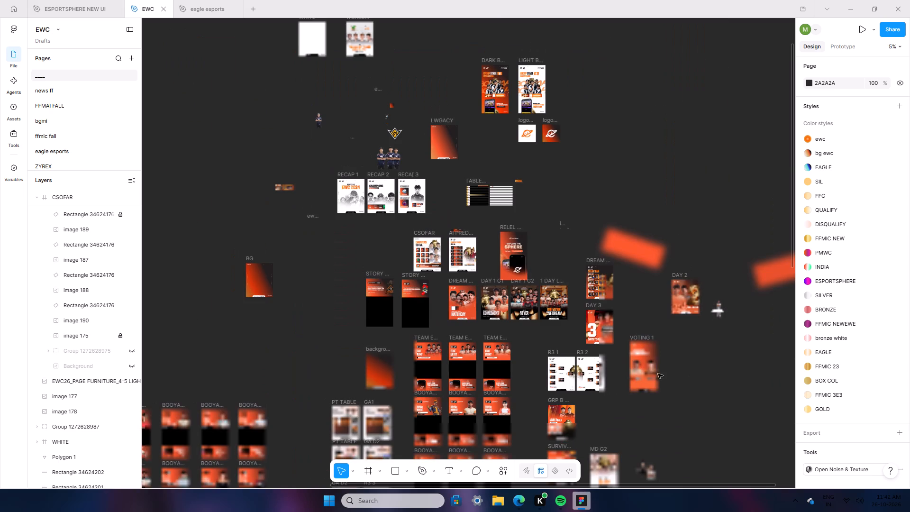
scroll(546, 424, down, 6)
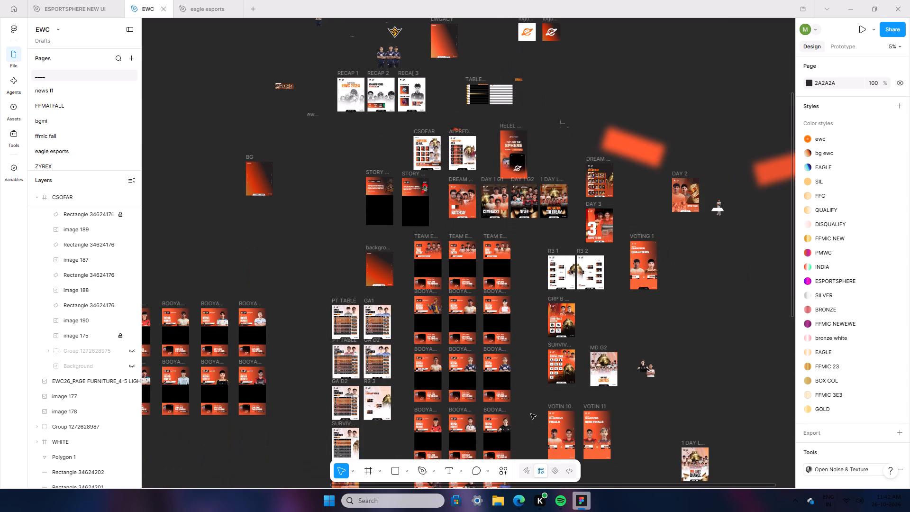
scroll(530, 413, down, 12)
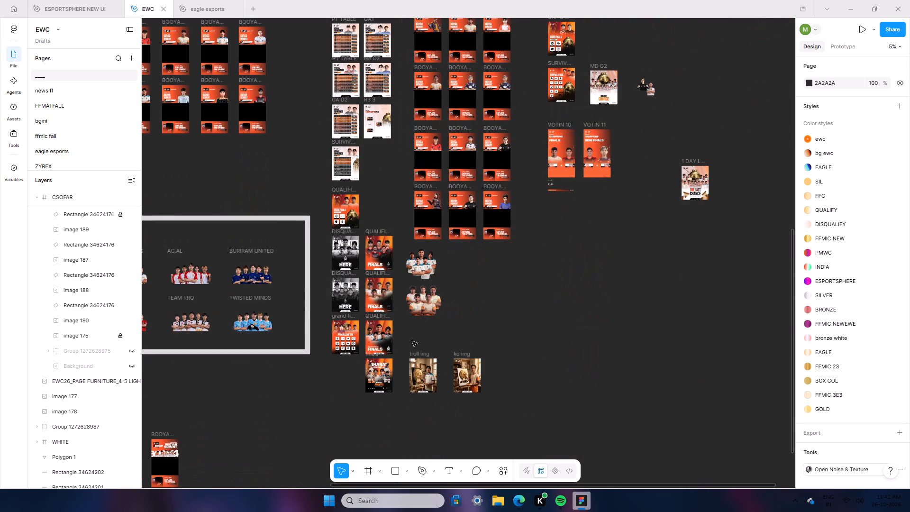
ctrl+scroll(246, 373, down, 3)
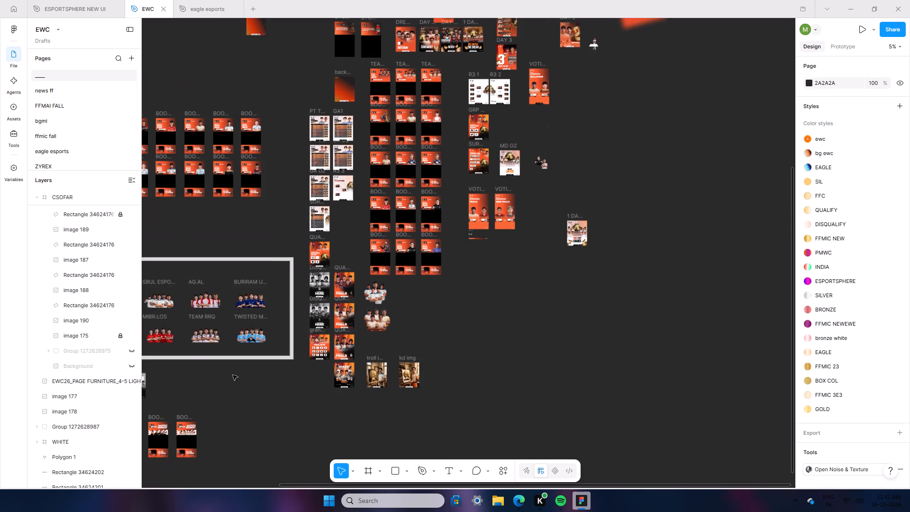
scroll(45, 159, down, 2)
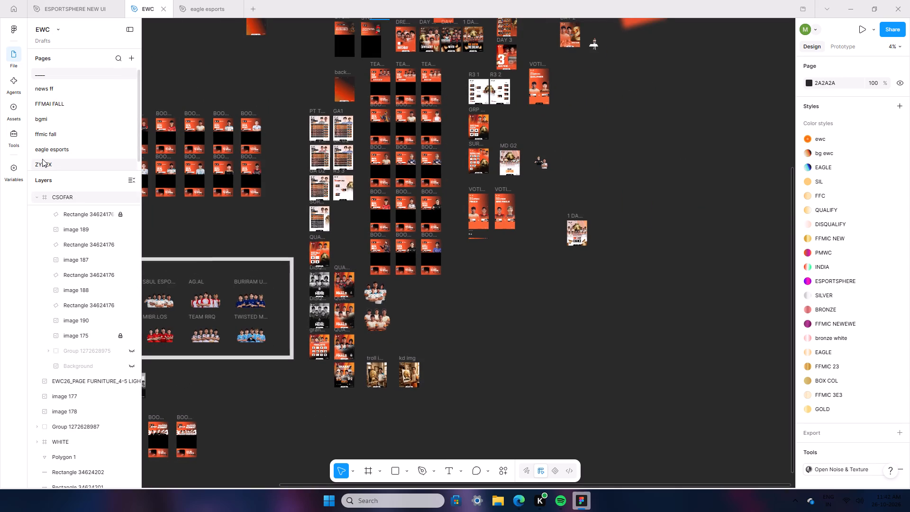
Copy the white EsportSphere logo from the bottom bar of the JAY YT FAREWELL frame on the ffmic fall page.
click(48, 126)
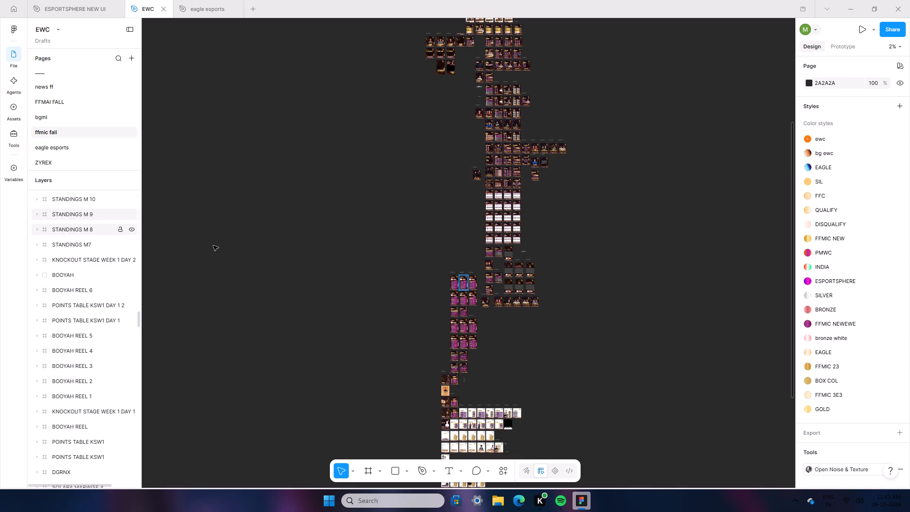
scroll(520, 359, up, 9)
scroll(482, 192, up, 6)
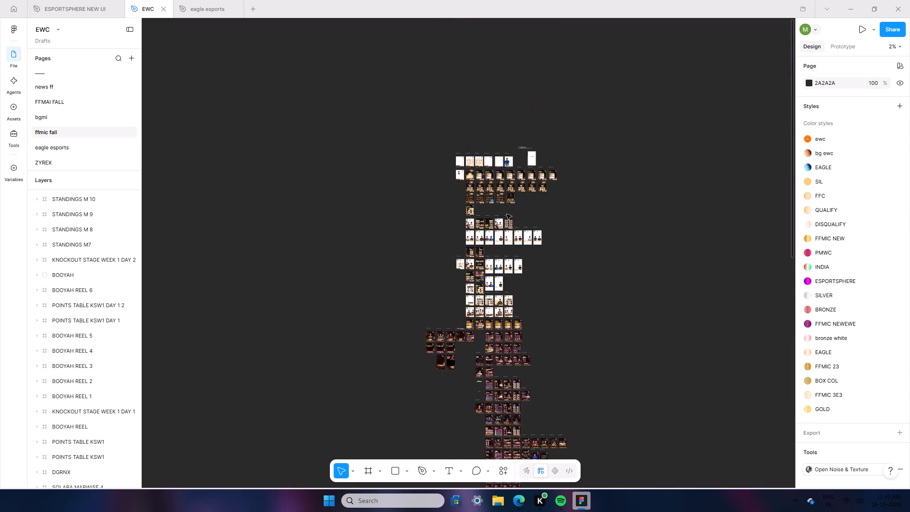
scroll(507, 214, up, 3)
ctrl+scroll(514, 199, up, 13)
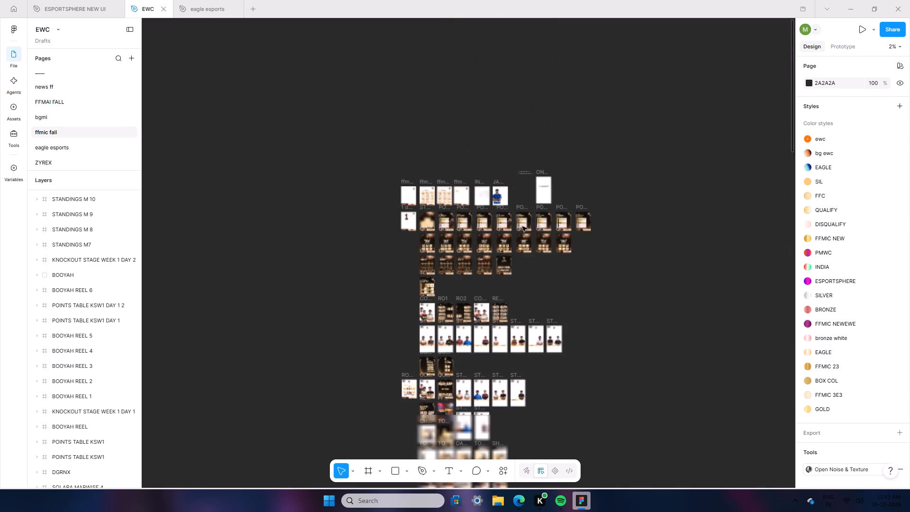
ctrl+scroll(492, 243, up, 13)
scroll(488, 155, up, 6)
ctrl+scroll(537, 240, up, 3)
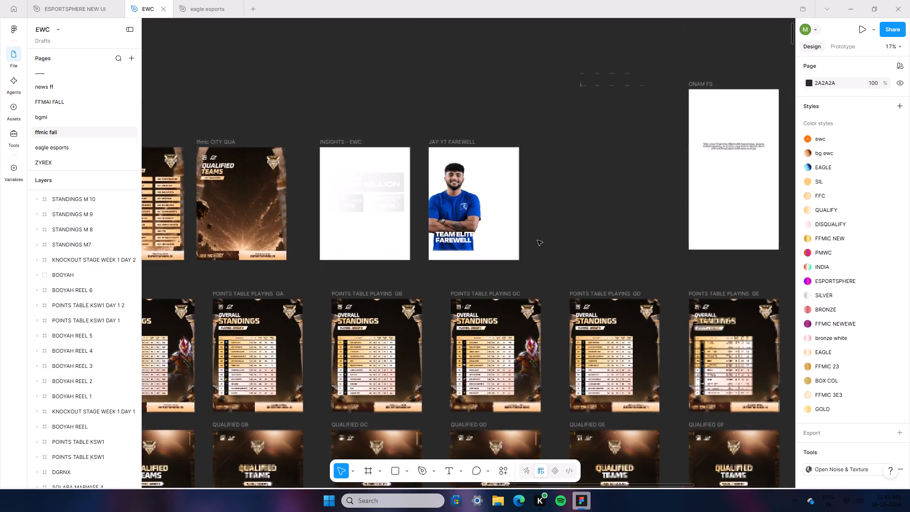
ctrl+scroll(537, 240, up, 4)
scroll(511, 252, up, 5)
ctrl+scroll(447, 318, up, 5)
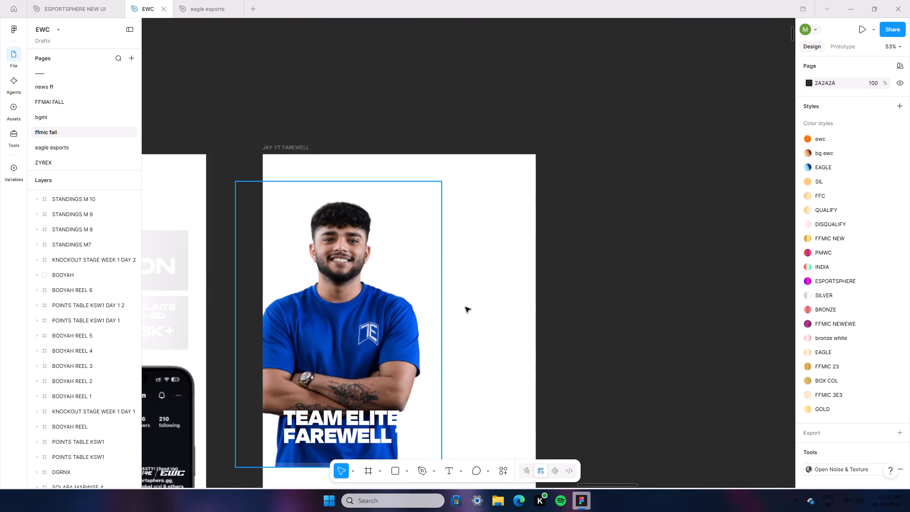
scroll(489, 361, down, 5)
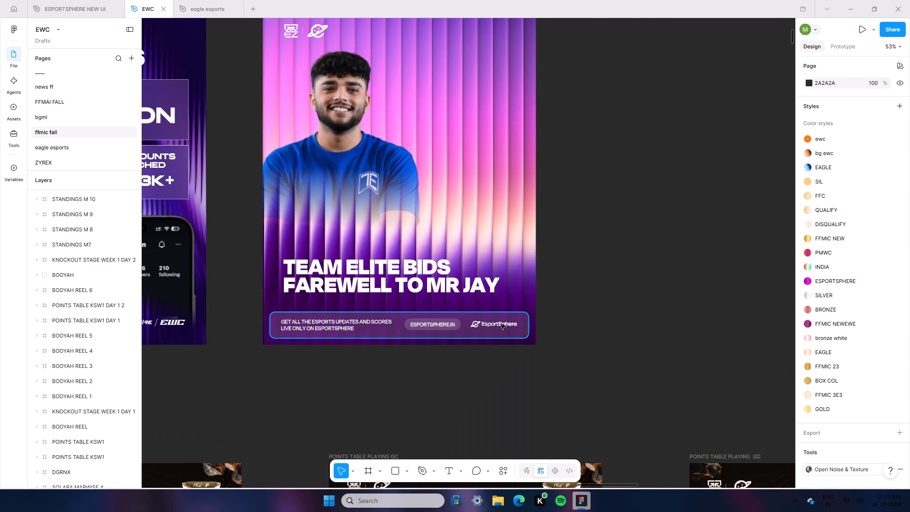
double_click(501, 324)
right_click(501, 324)
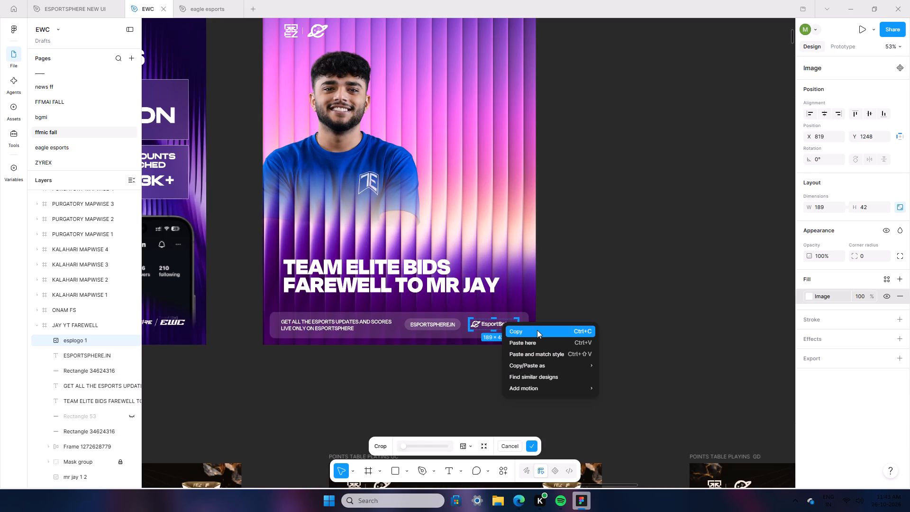
click(537, 330)
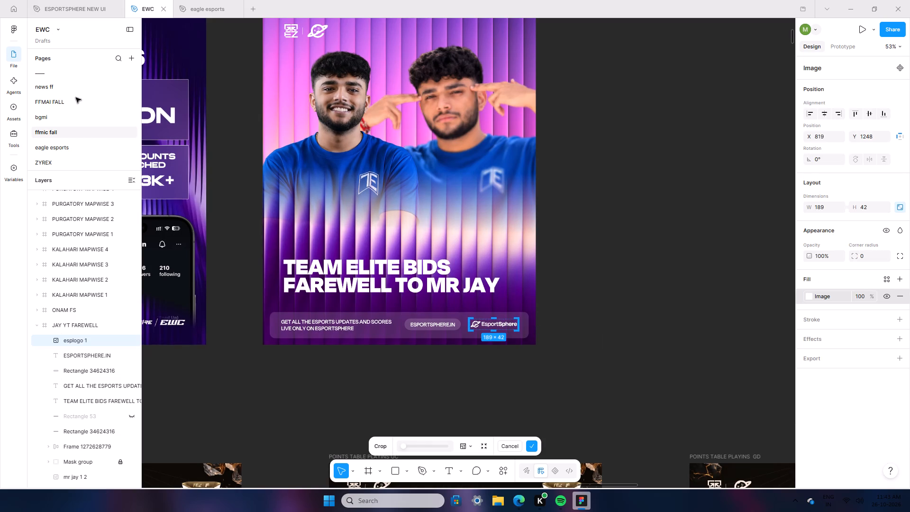
Paste the EsportSphere logo on the news ff page and place it after the ESPORTSPHERE.IN pill in new posr ffm's orange bar.
click(49, 89)
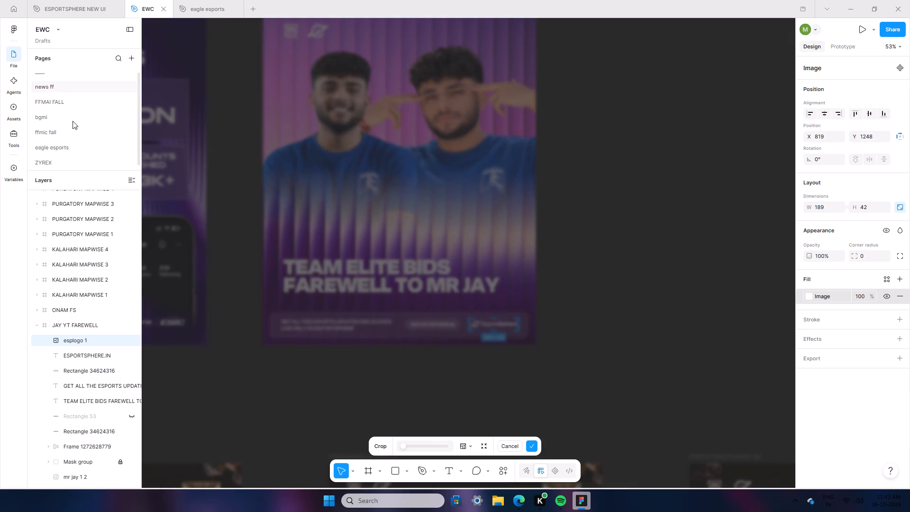
scroll(596, 400, up, 3)
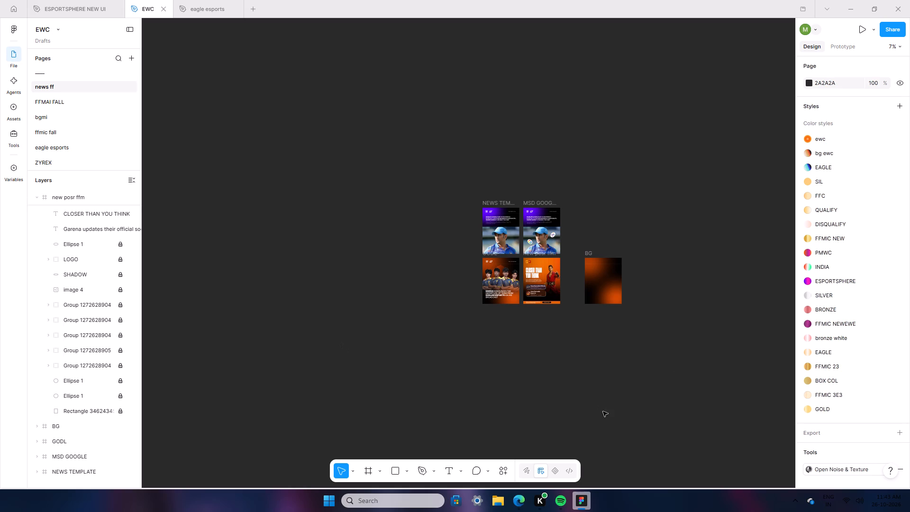
scroll(587, 410, up, 3)
ctrl+scroll(594, 424, up, 6)
ctrl+scroll(552, 390, up, 11)
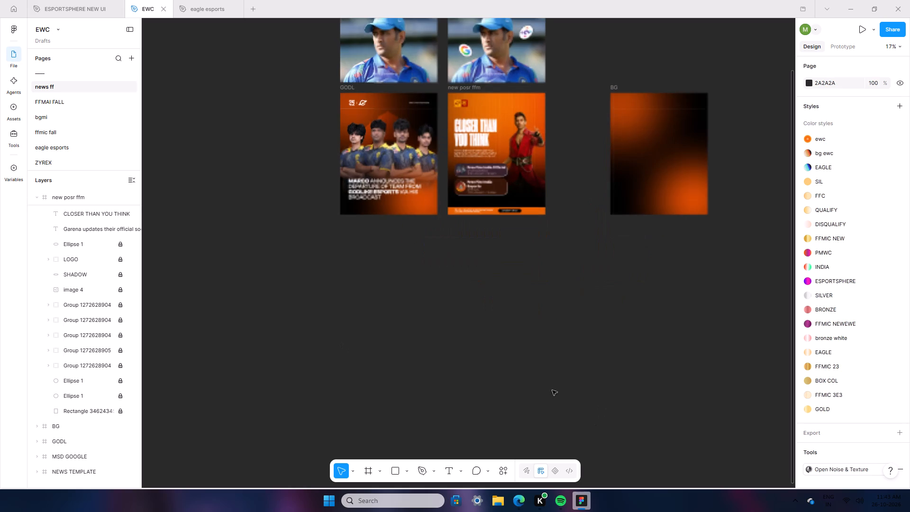
scroll(552, 390, up, 18)
ctrl+scroll(477, 384, up, 6)
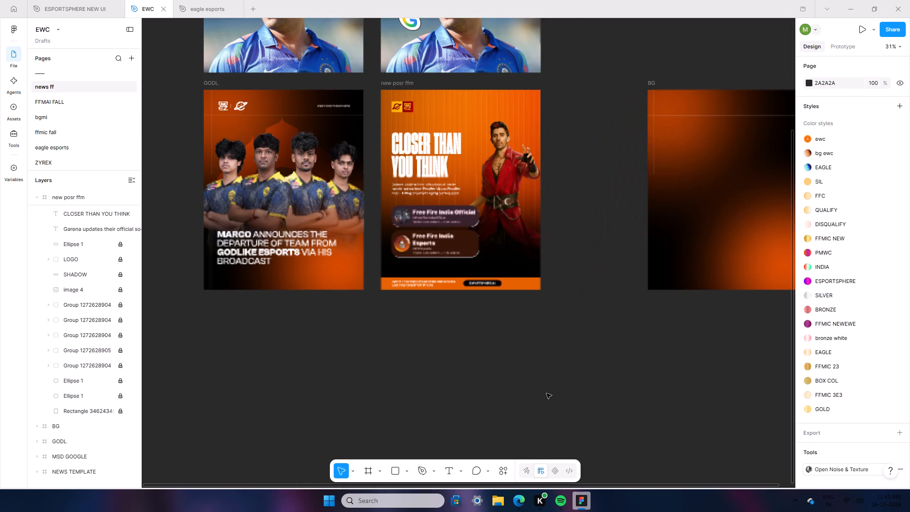
right_click(477, 278)
click(503, 285)
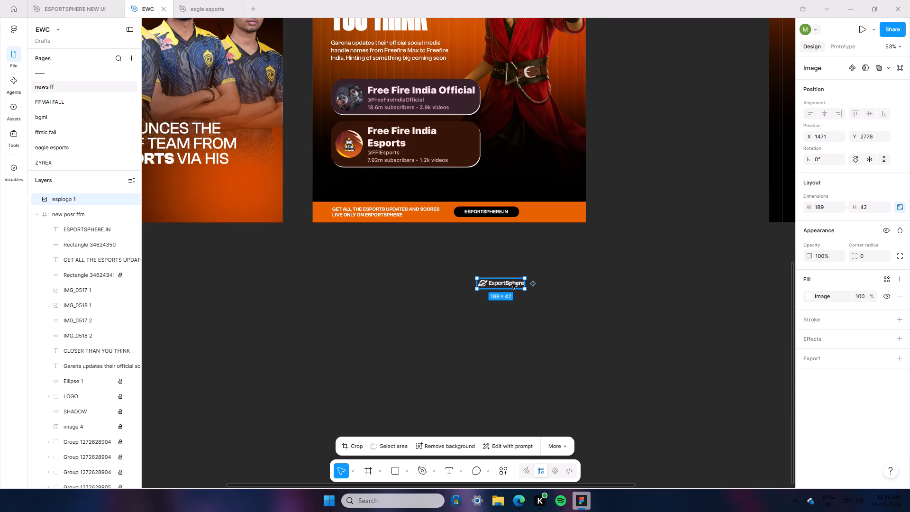
drag(510, 281, 560, 213)
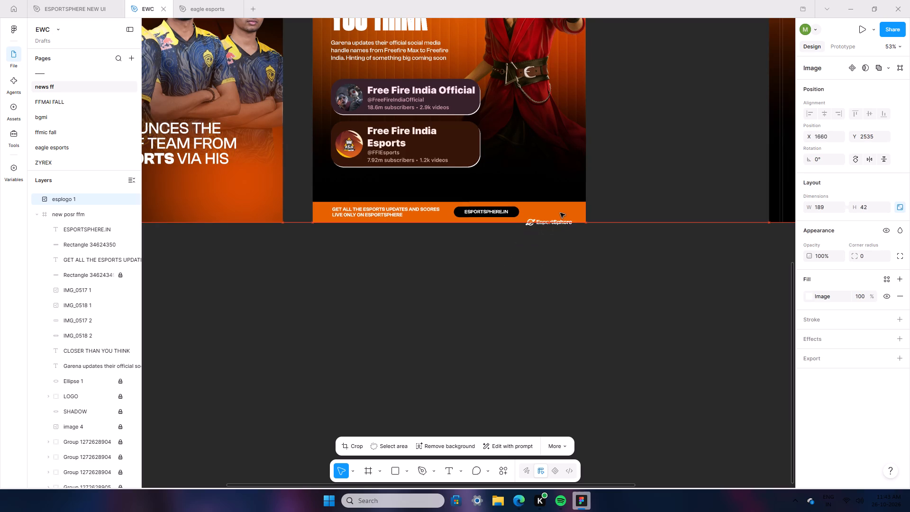
drag(560, 213, 558, 208)
click(548, 281)
Shift the black ESPORTSPHERE.IN pill and its text together slightly left in the orange bar, away from the EsportSphere logo.
ctrl+scroll(540, 332, up, 1)
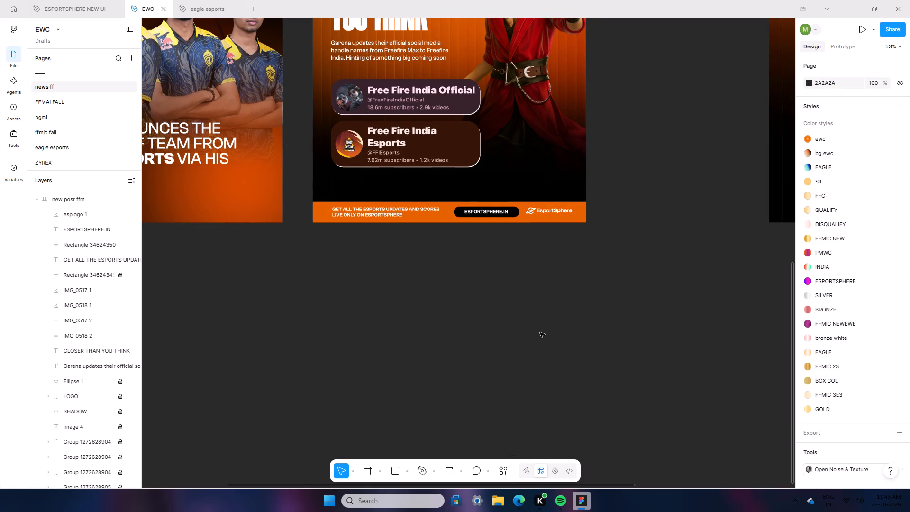
ctrl+scroll(540, 332, up, 6)
scroll(506, 351, up, 9)
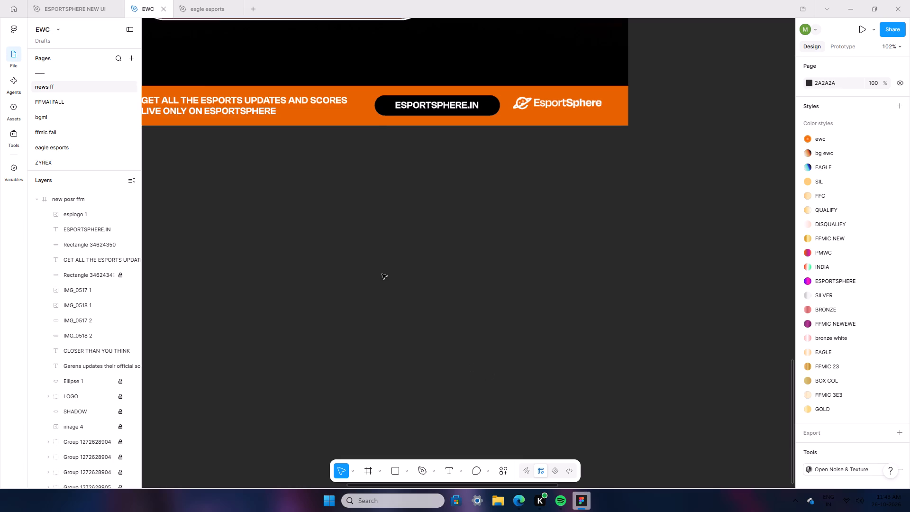
drag(360, 126, 478, 147)
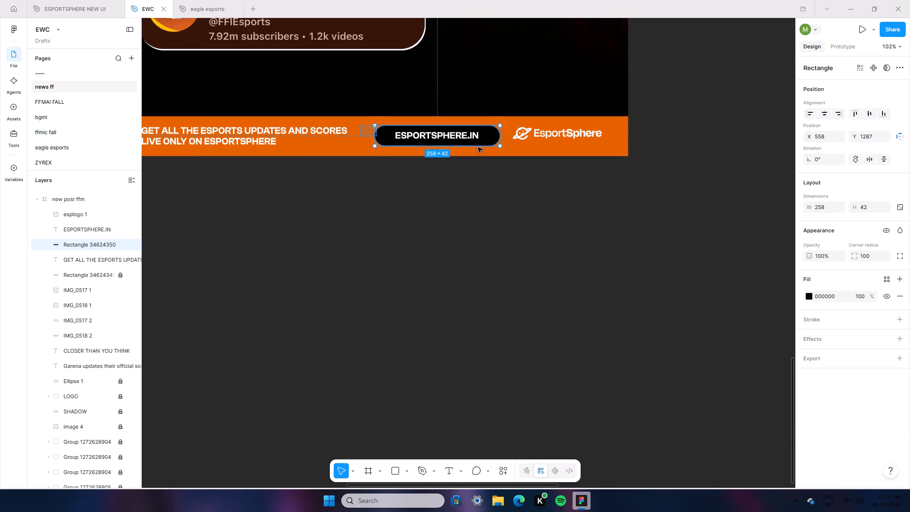
drag(478, 147, 493, 147)
drag(483, 142, 477, 142)
click(483, 219)
Draw a rectangle of about 321 × 103 in the empty space between the new posr ffm and BG frames.
ctrl+scroll(414, 322, down, 8)
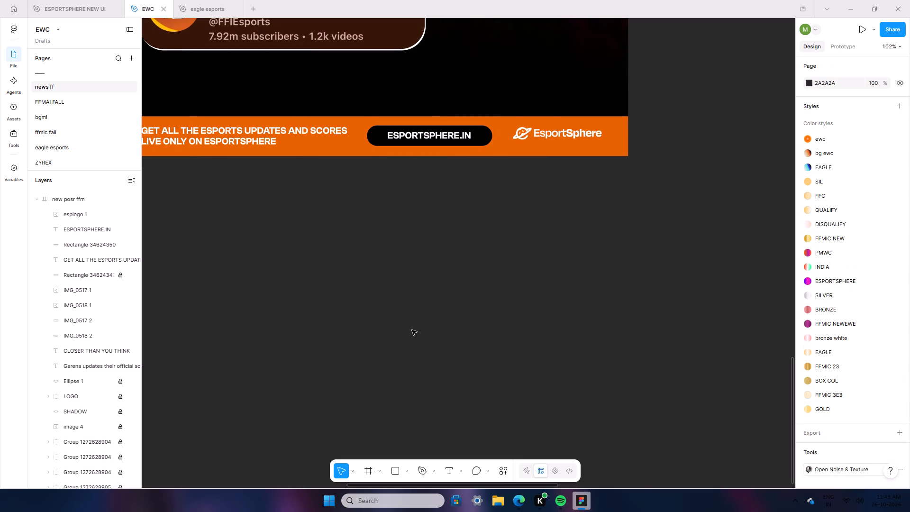
scroll(373, 359, up, 6)
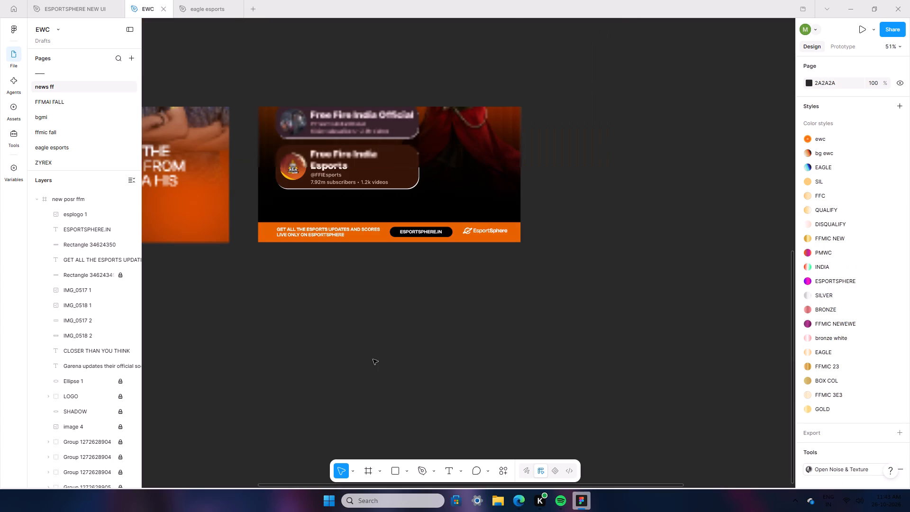
ctrl+scroll(373, 362, down, 4)
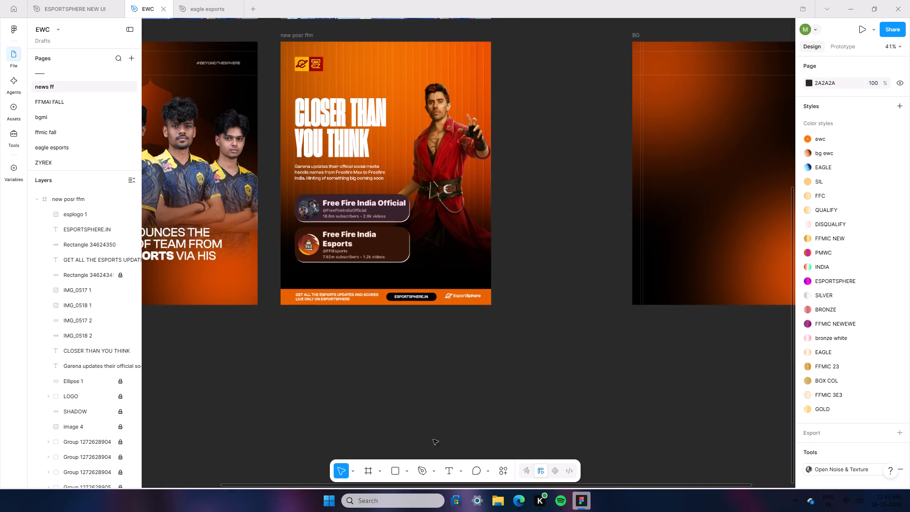
click(391, 472)
drag(509, 228, 562, 247)
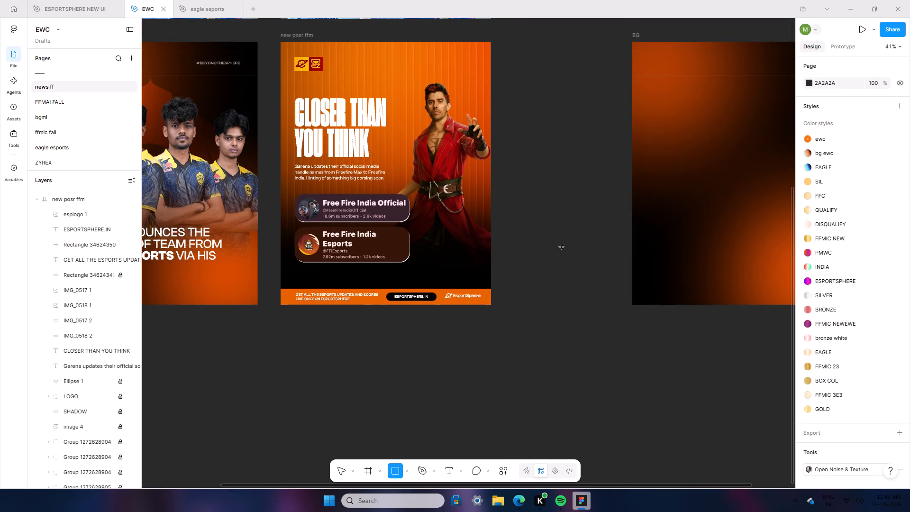
drag(562, 247, 572, 248)
Fill the new rectangle with dark red A40000 sampled from the red badge at the top of new posr ffm.
click(808, 297)
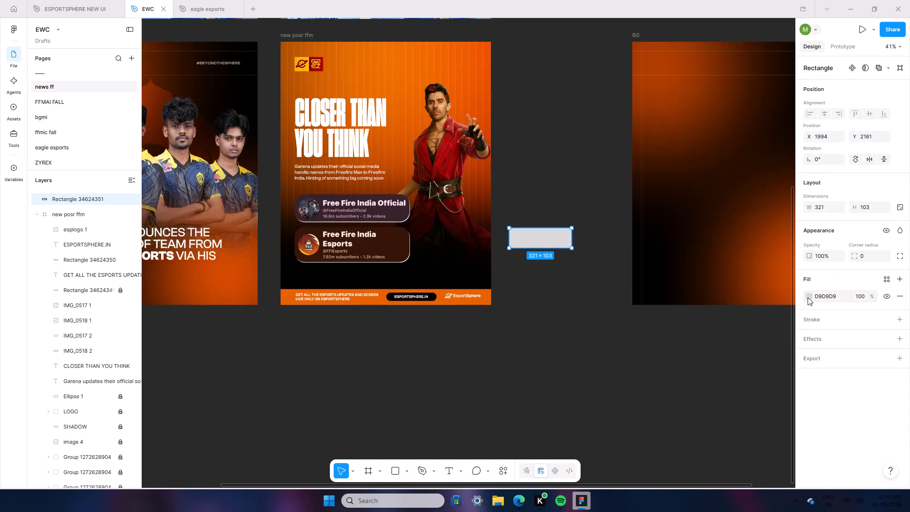
click(696, 387)
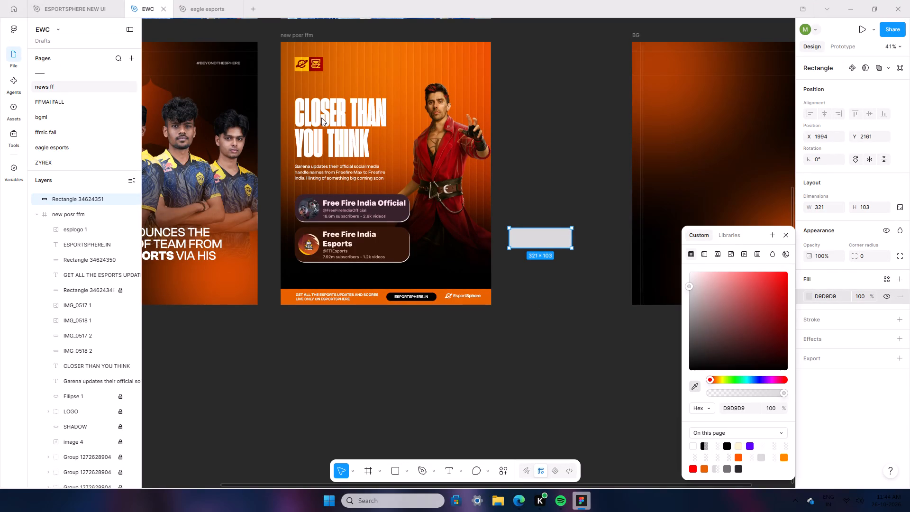
click(321, 58)
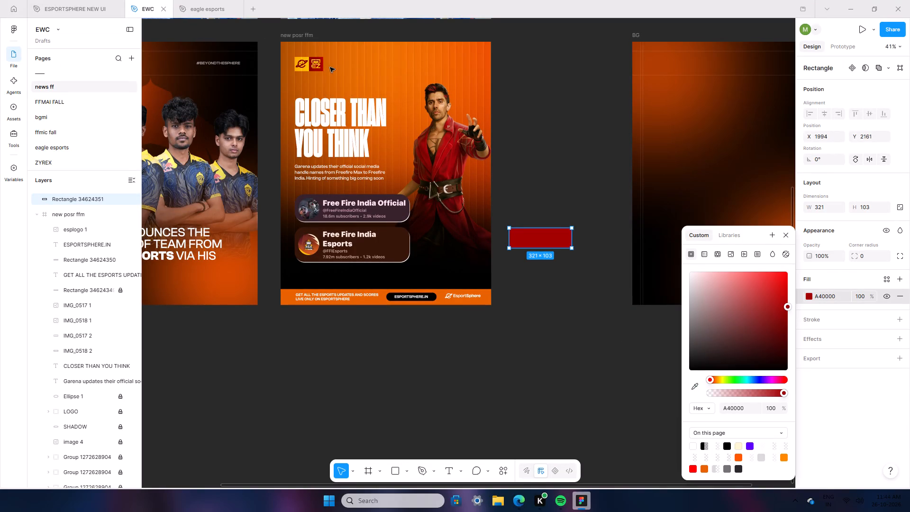
click(554, 163)
Add a white text label reading #A40000 and centre it on the dark red rectangle.
ctrl+scroll(531, 349, up, 6)
scroll(523, 338, up, 5)
click(545, 362)
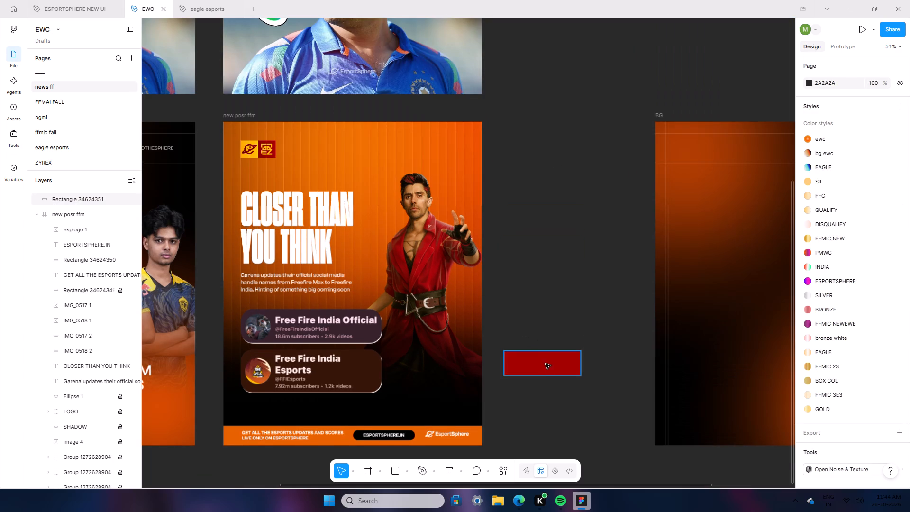
click(456, 472)
click(537, 419)
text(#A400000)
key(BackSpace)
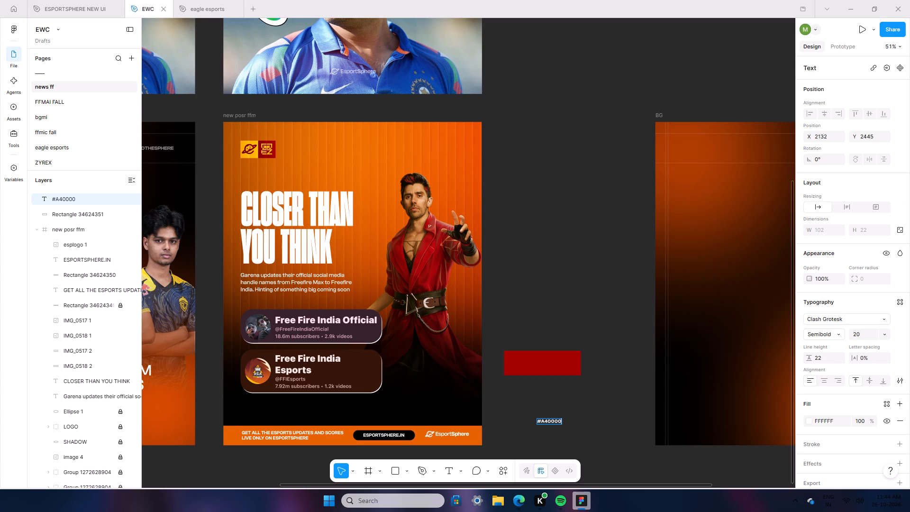
click(600, 435)
click(554, 363)
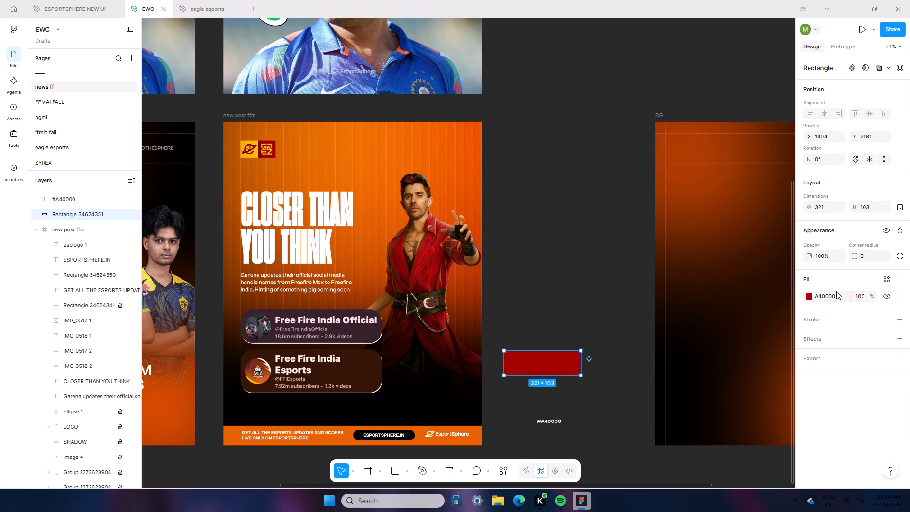
click(555, 422)
drag(552, 419, 541, 367)
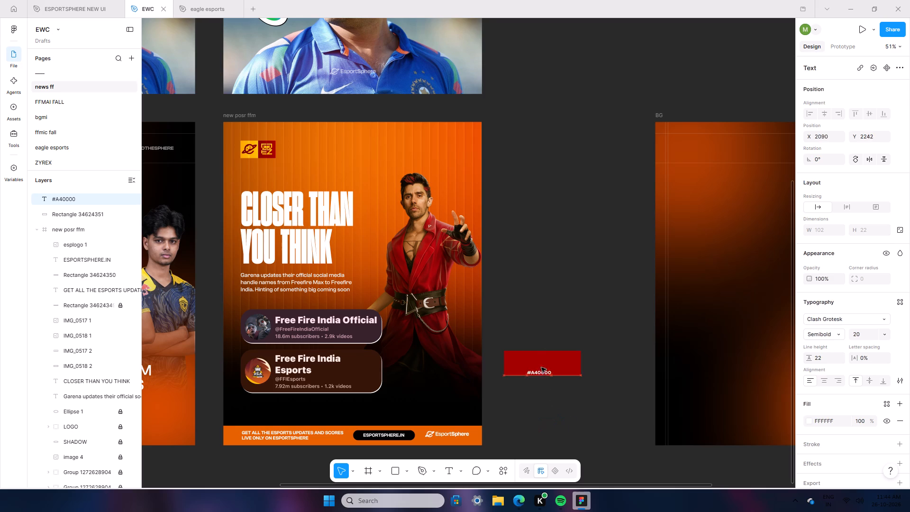
drag(541, 367, 546, 360)
click(573, 447)
Inspect the overall new posr ffm layout, including the account cards and the orange bottom bar.
scroll(577, 433, up, 6)
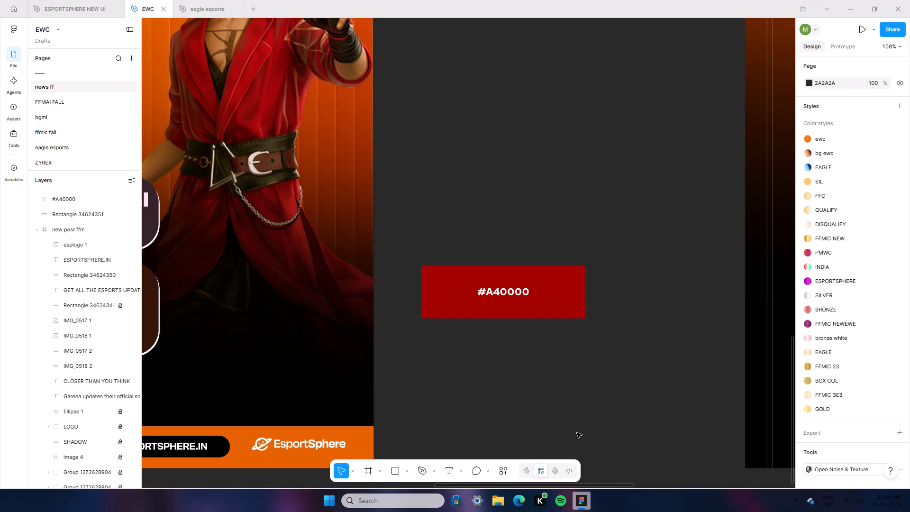
ctrl+scroll(446, 385, down, 10)
ctrl+scroll(371, 393, down, 4)
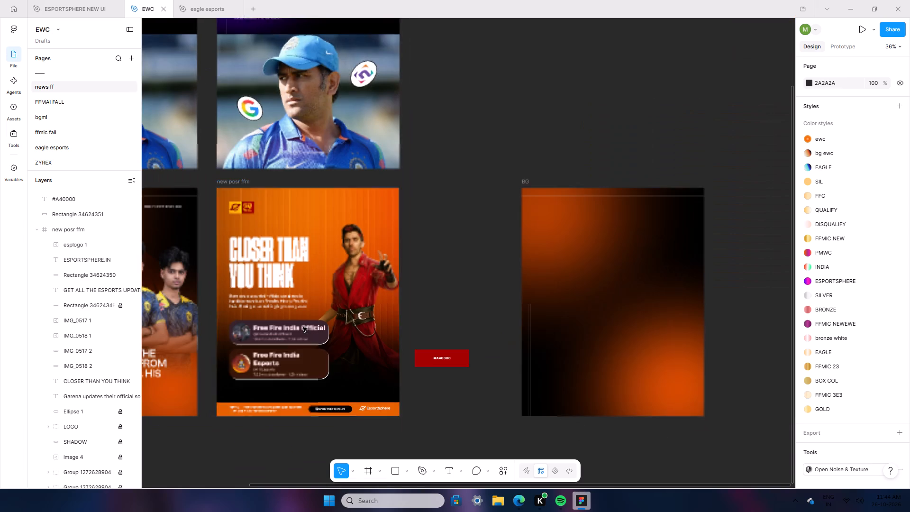
drag(206, 173, 396, 427)
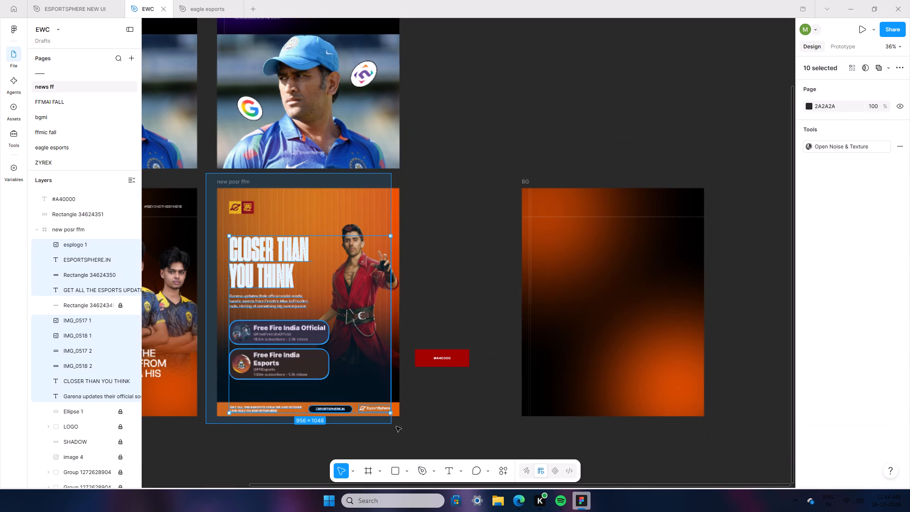
drag(396, 427, 410, 431)
click(410, 431)
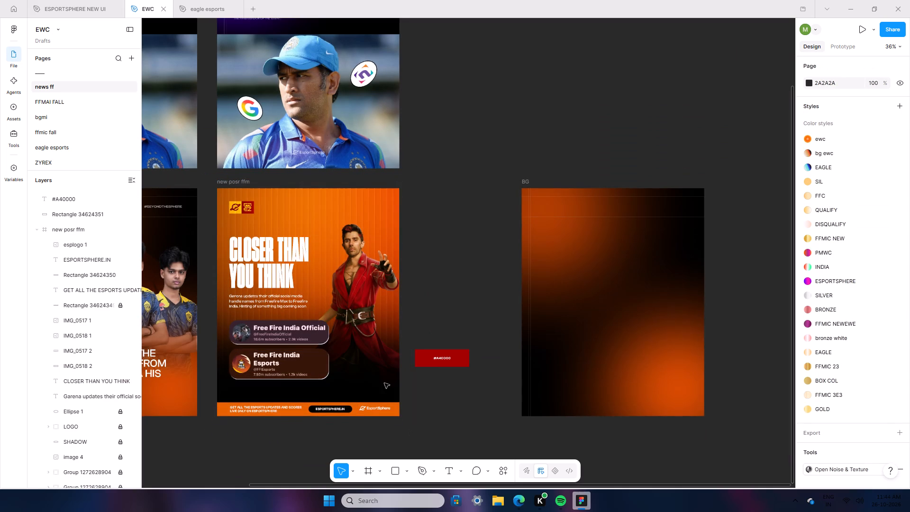
click(231, 182)
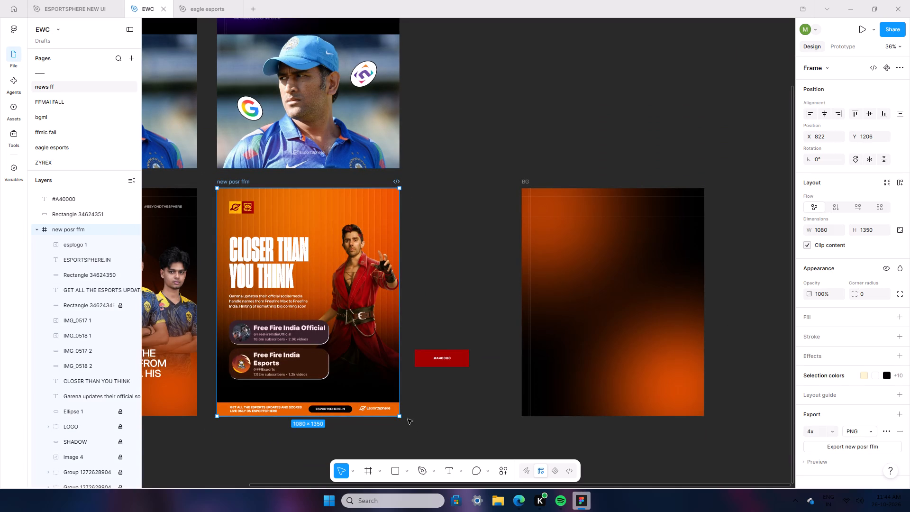
click(297, 433)
ctrl+scroll(217, 448, up, 5)
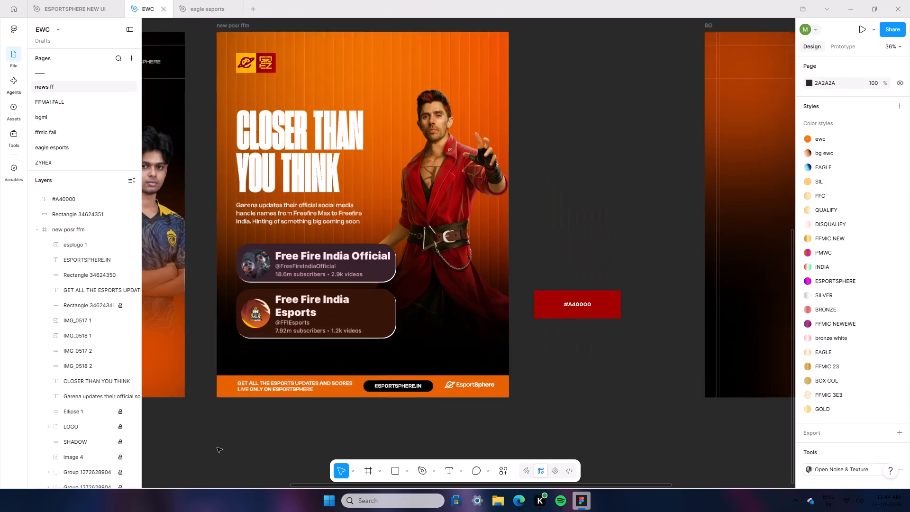
ctrl+scroll(217, 448, up, 5)
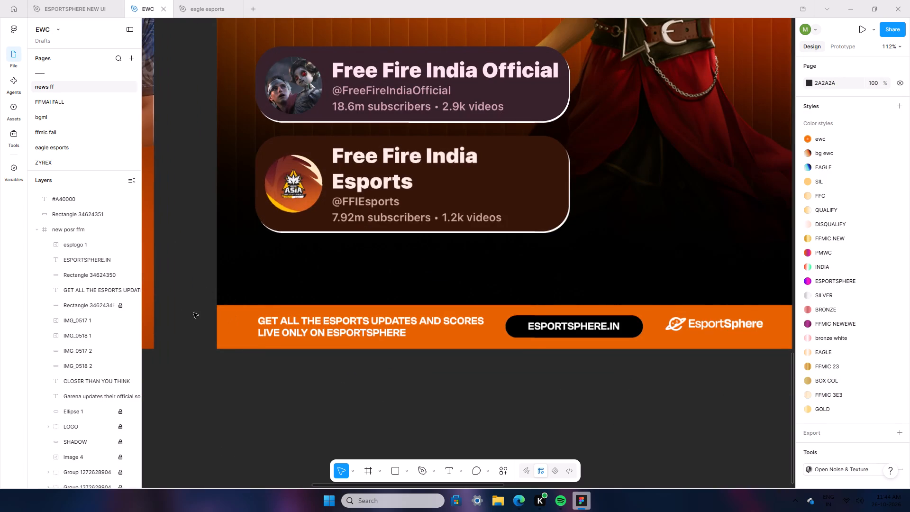
ctrl+scroll(364, 390, down, 9)
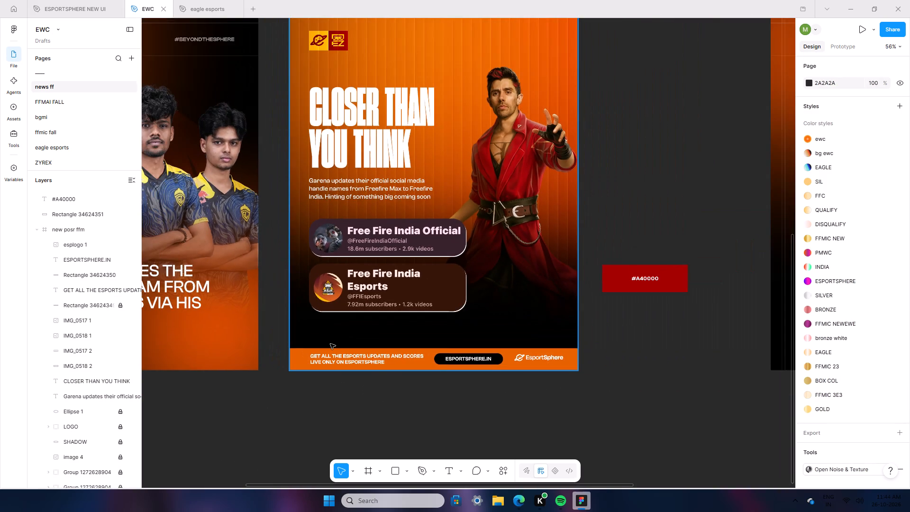
ctrl+scroll(328, 345, down, 6)
Unlock new posr ffm's orange bottom bar rectangle and nudge it vertically to Y 1269.
click(321, 129)
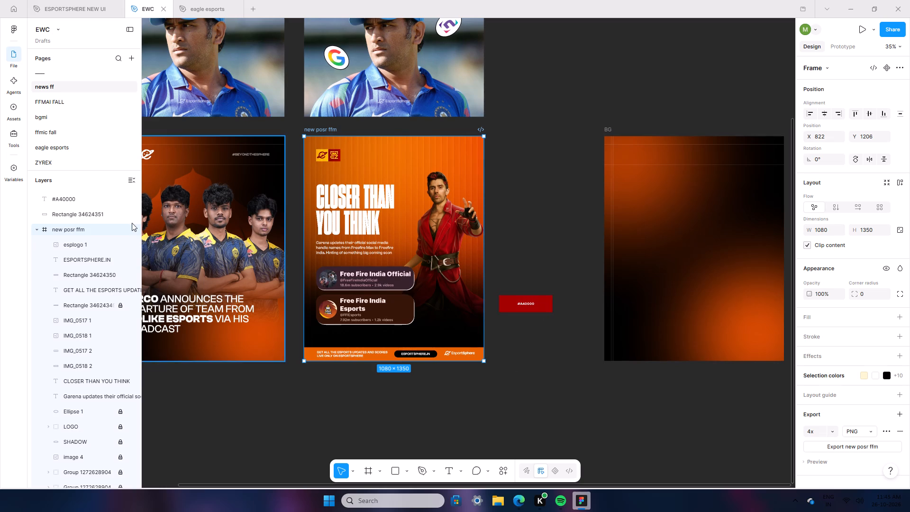
click(78, 272)
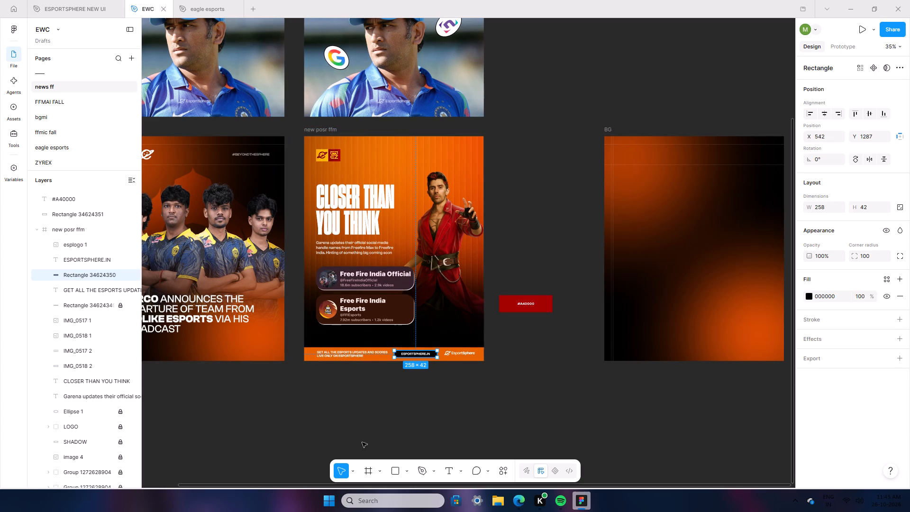
ctrl+scroll(361, 440, up, 5)
click(82, 312)
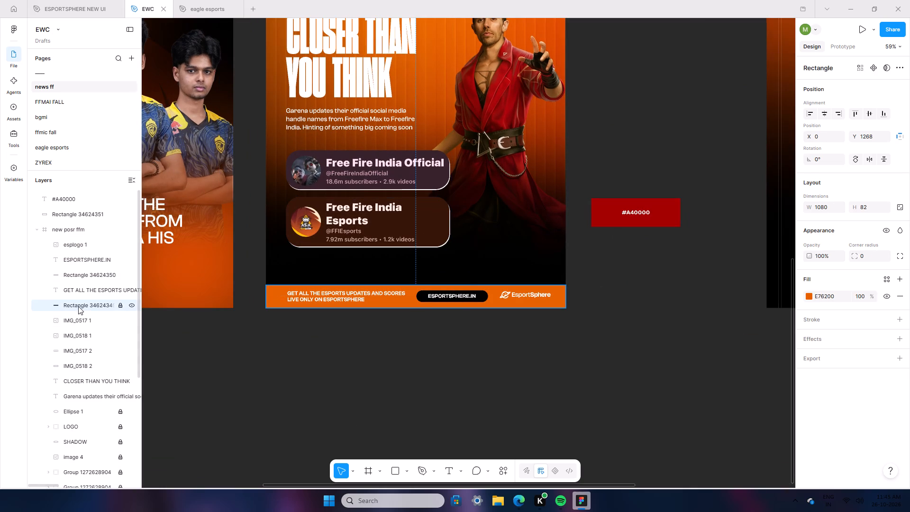
click(77, 305)
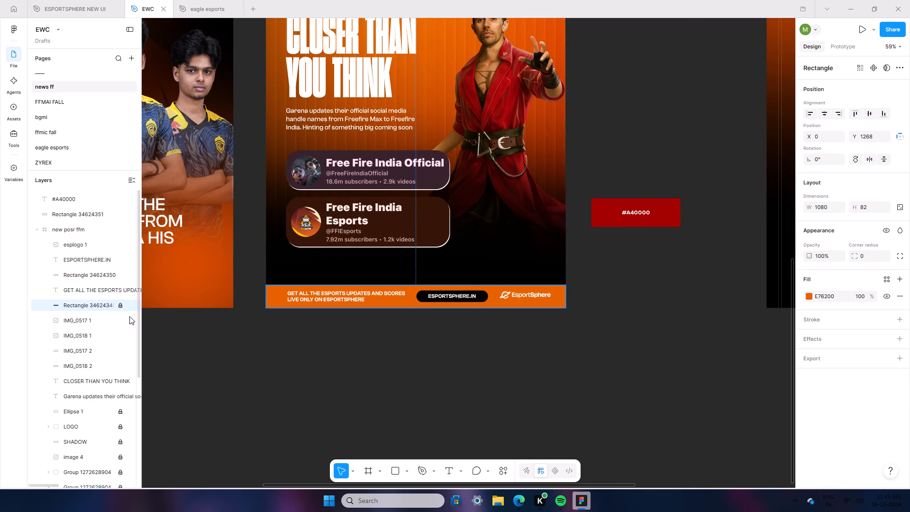
click(119, 305)
key(Down)
key(Down)
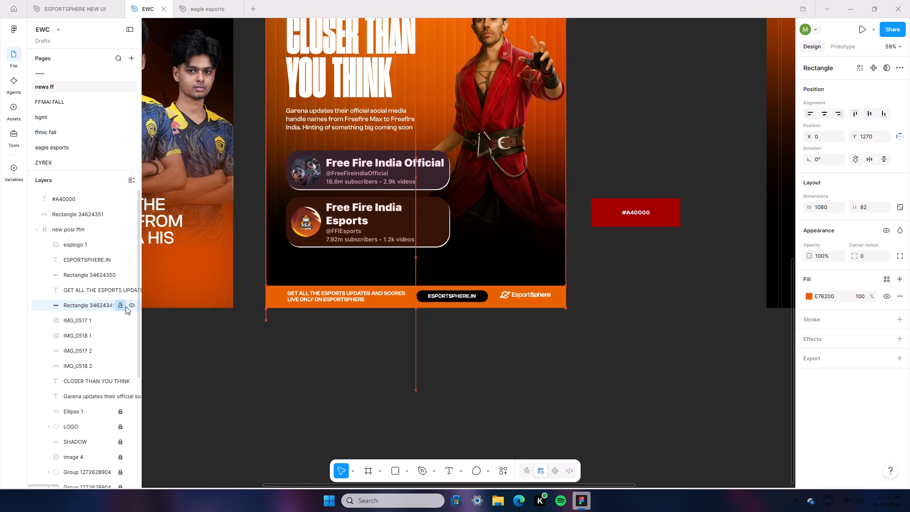
key(Up)
key(Up)
key(Up)
key(Up)
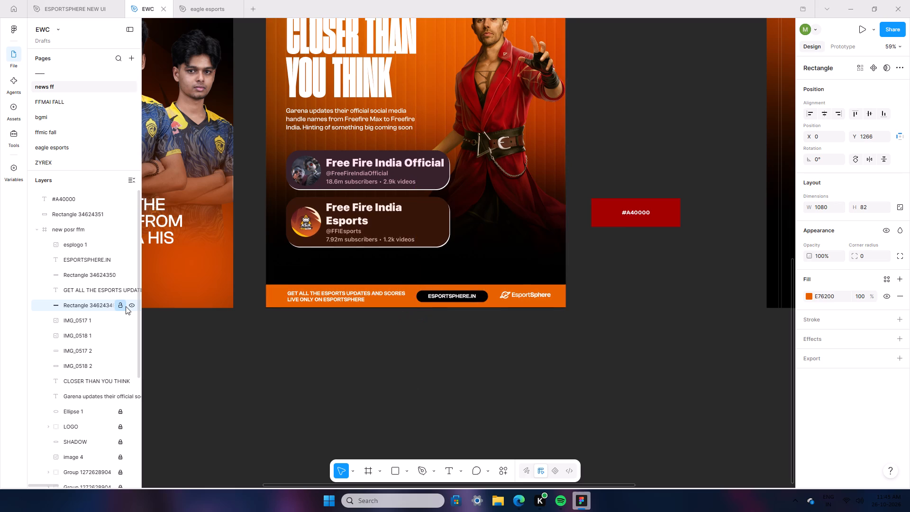
key(Down)
key(Down)
key(Down)
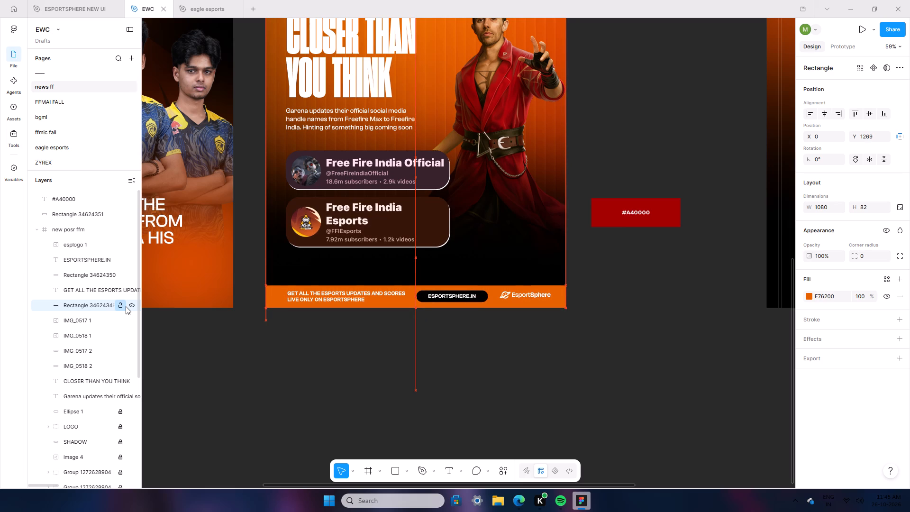
click(315, 374)
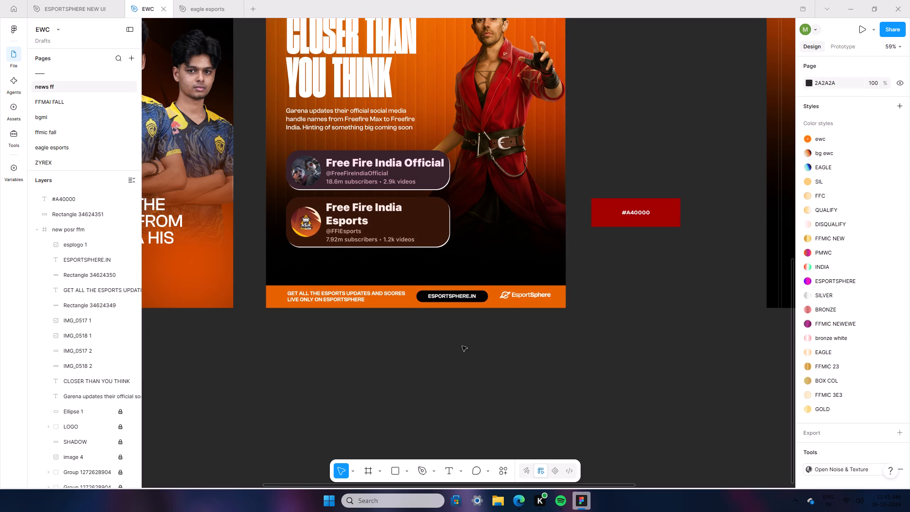
scroll(457, 346, up, 4)
ctrl+scroll(483, 426, down, 1)
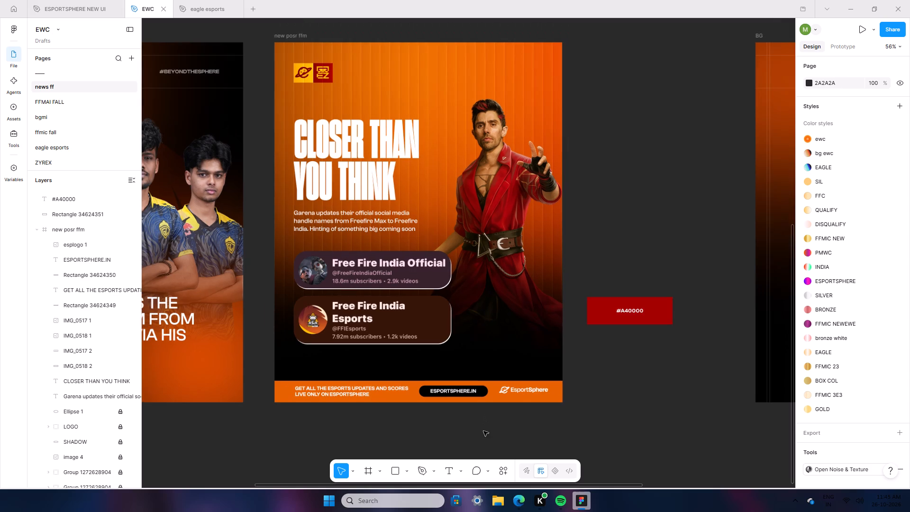
ctrl+scroll(483, 433, up, 5)
key(ctrl+z)
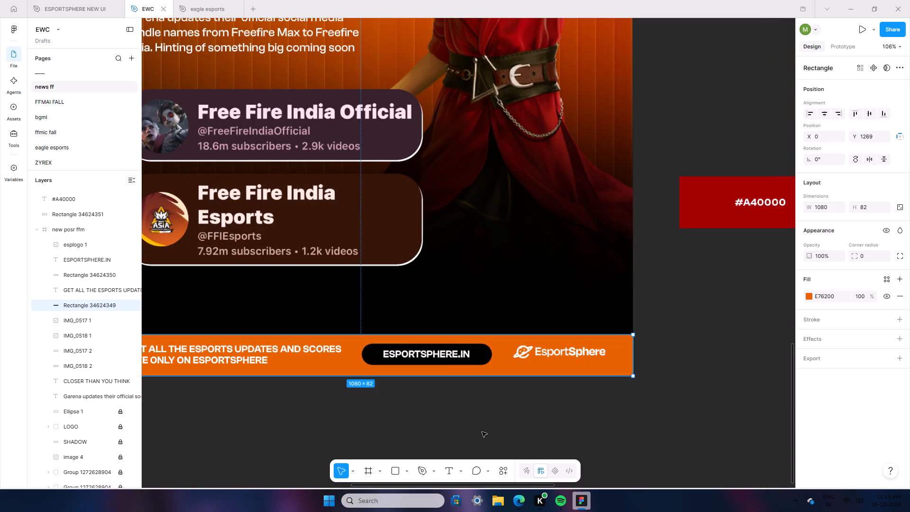
click(482, 430)
Nudge the EsportSphere logo down to Y 1287 so it lines up vertically with the black ESPORTSPHERE.IN pill.
click(554, 355)
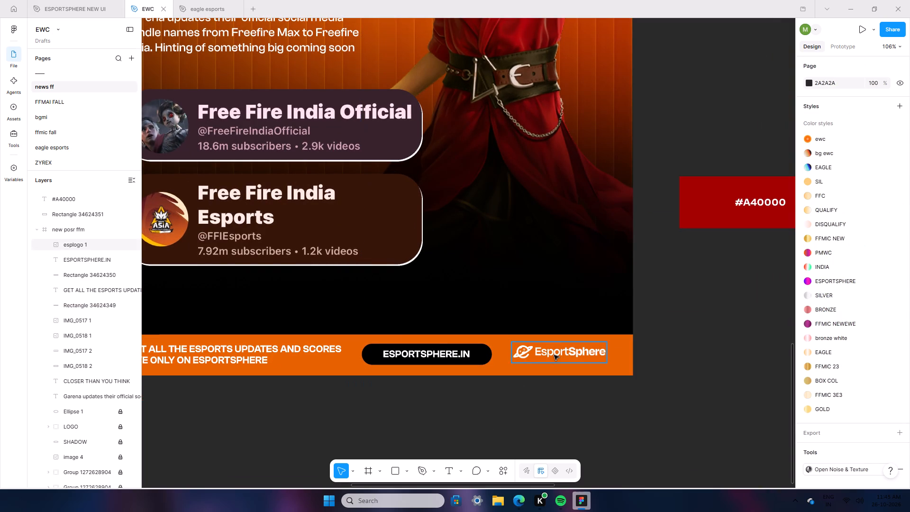
key(Down)
key(Down)
key(Down)
key(Down)
key(Down)
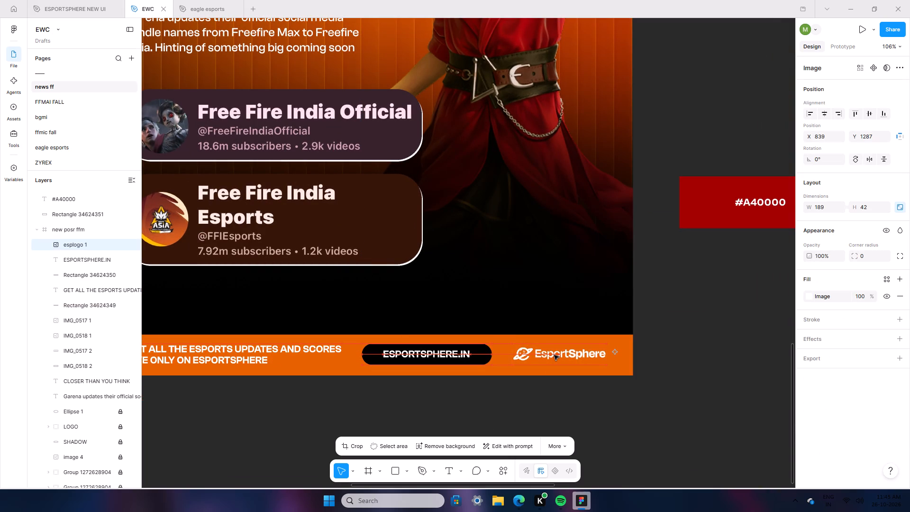
key(Up)
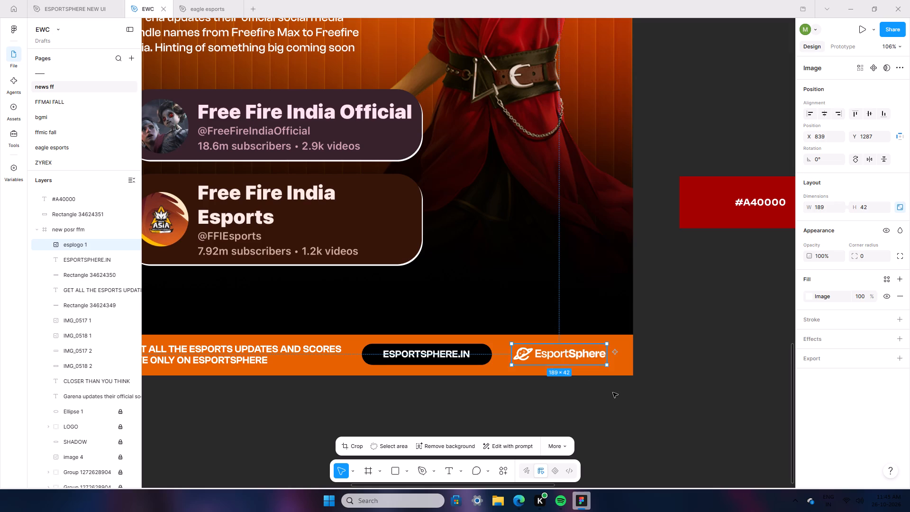
click(614, 393)
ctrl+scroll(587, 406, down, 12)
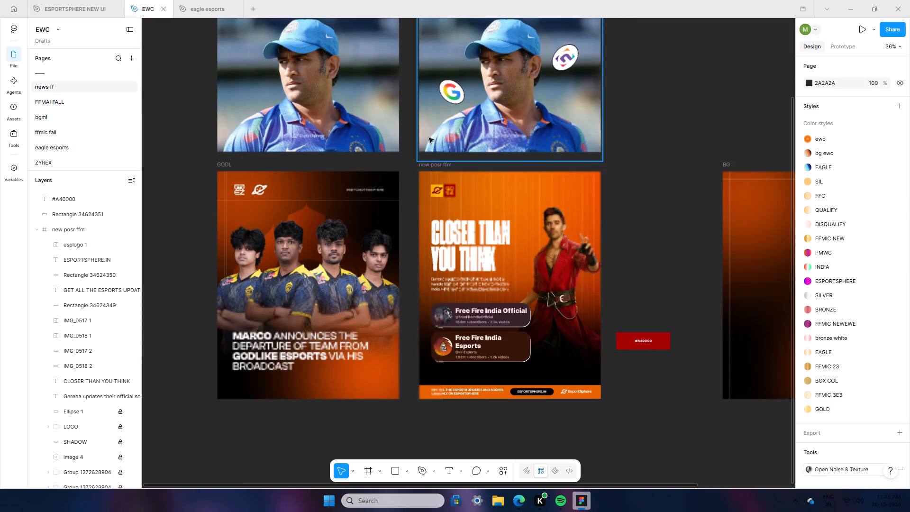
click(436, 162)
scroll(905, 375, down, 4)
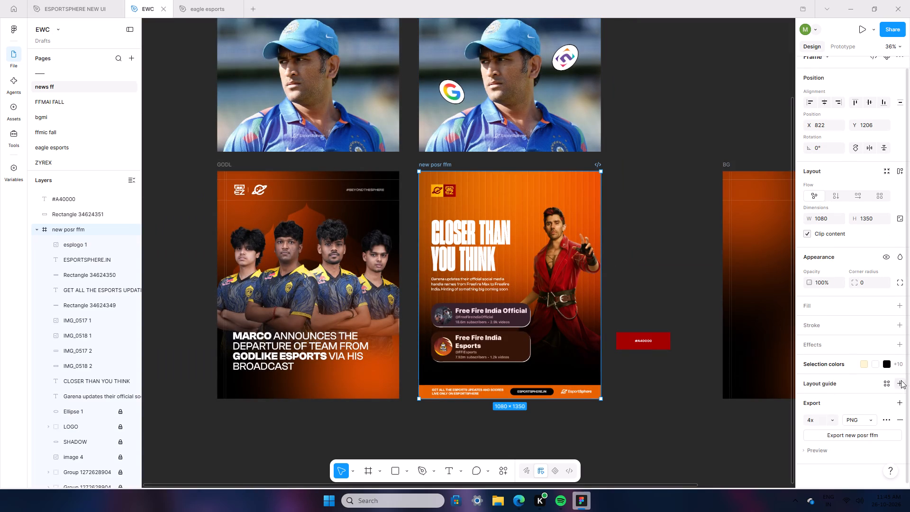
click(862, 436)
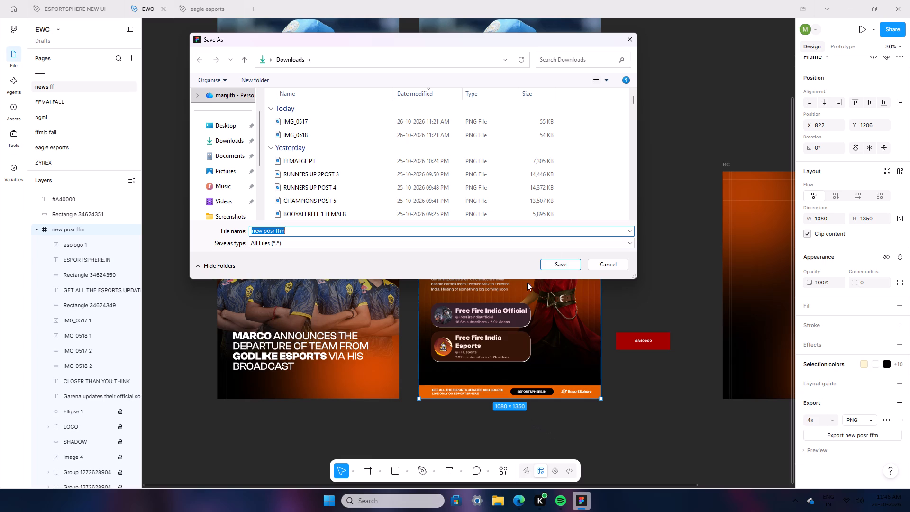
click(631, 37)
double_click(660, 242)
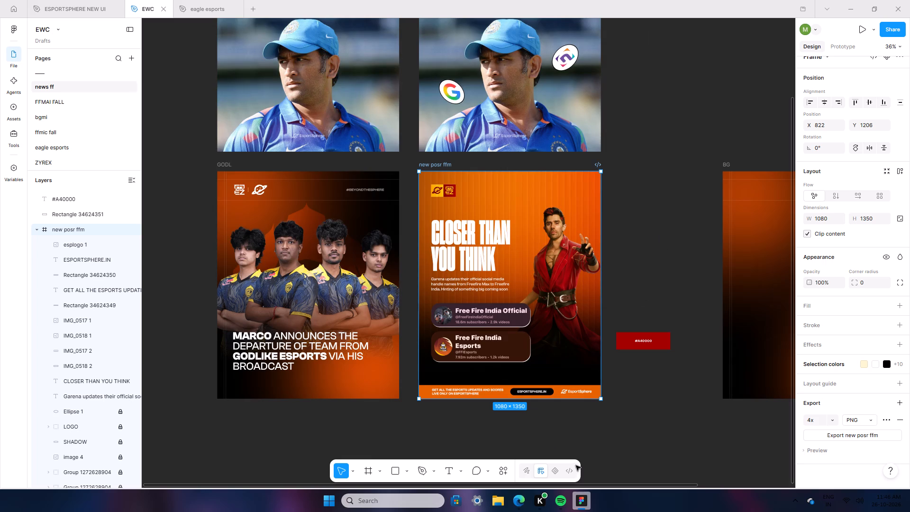
Examine new posr ffm once more, checking the ESPORTSPHERE.IN pill and the spacing of the orange bottom bar.
ctrl+scroll(577, 430, up, 5)
scroll(565, 415, up, 5)
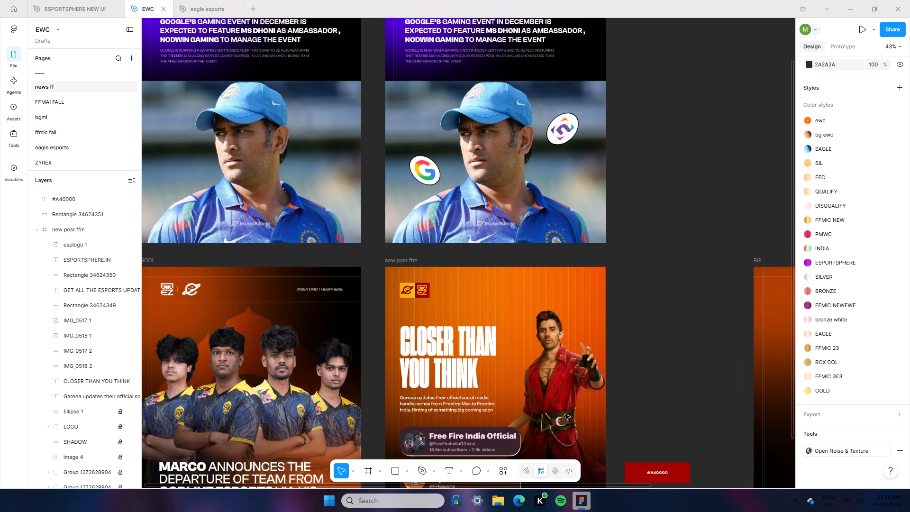
scroll(565, 415, down, 10)
ctrl+scroll(540, 430, up, 4)
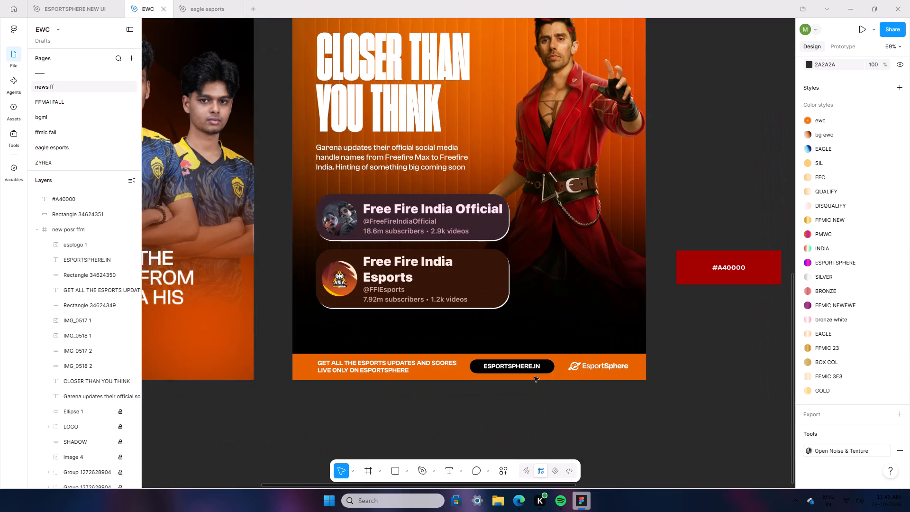
click(543, 369)
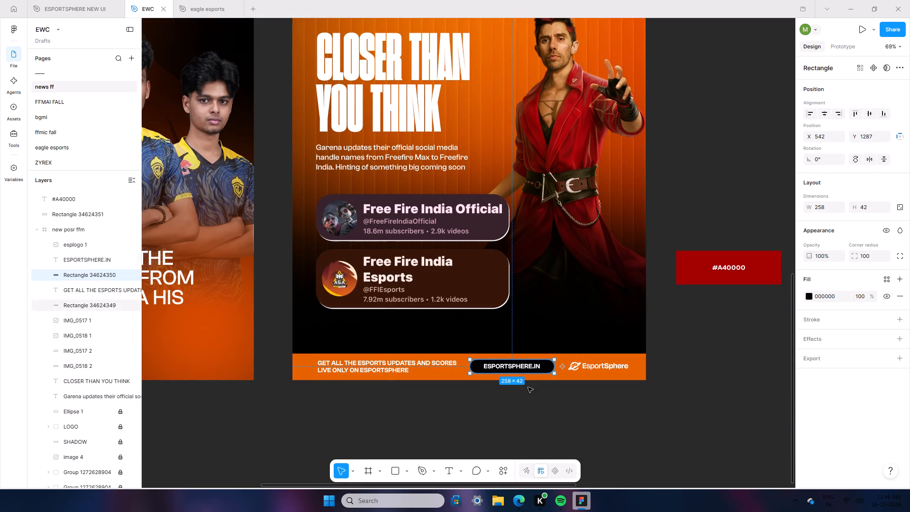
click(474, 426)
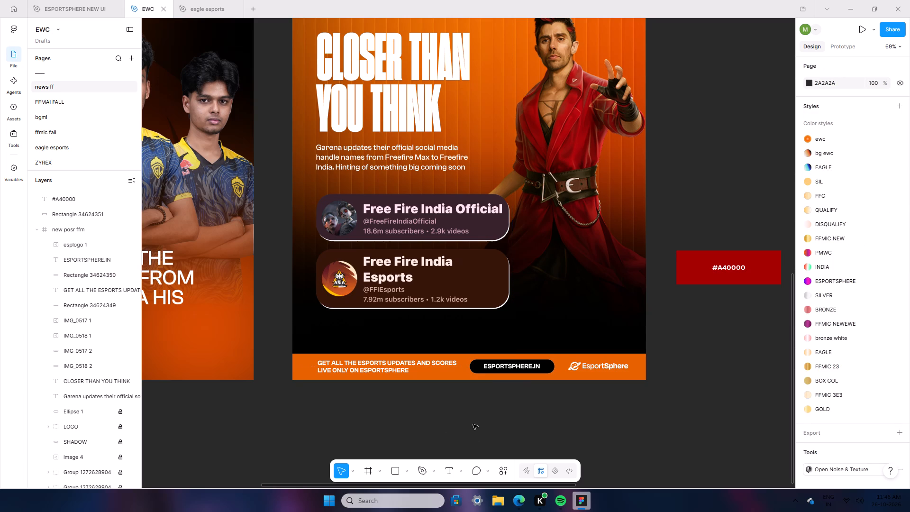
ctrl+scroll(438, 419, down, 6)
scroll(436, 417, up, 2)
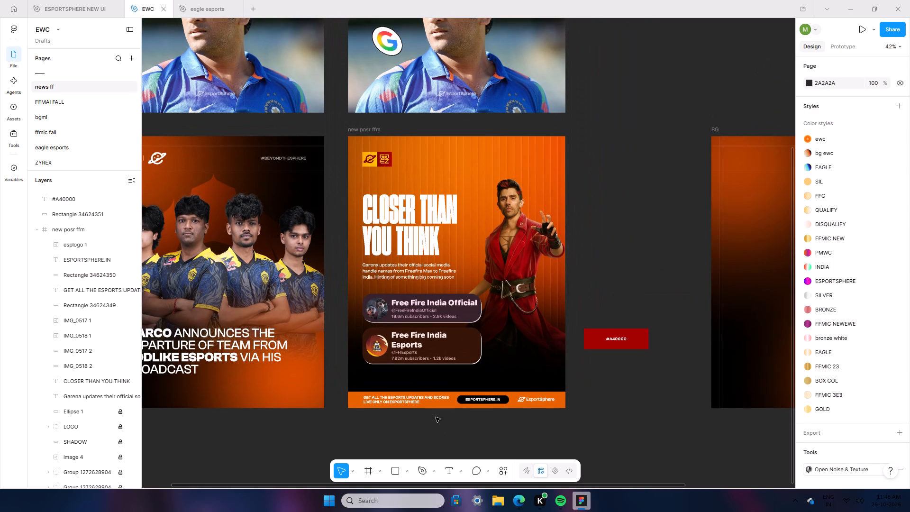
Export the new posr ffm frame as a PNG at 4x.
click(361, 132)
scroll(853, 354, down, 5)
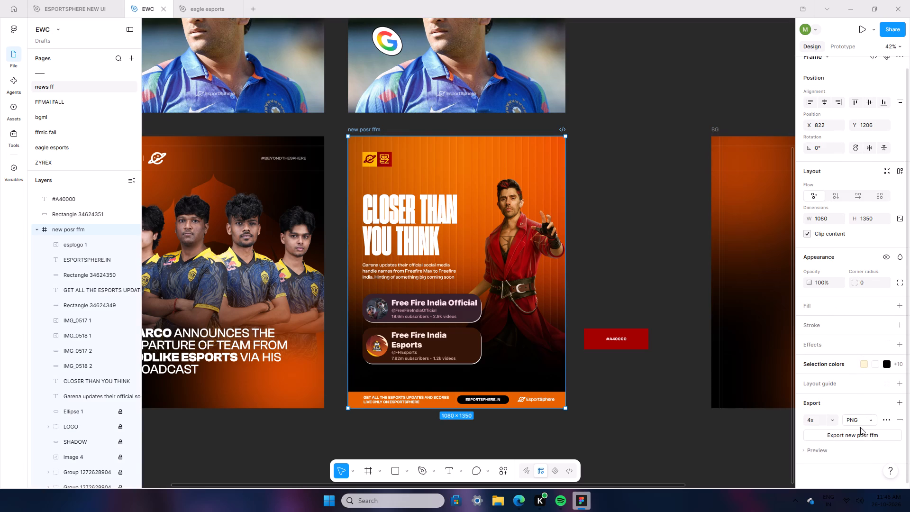
click(863, 436)
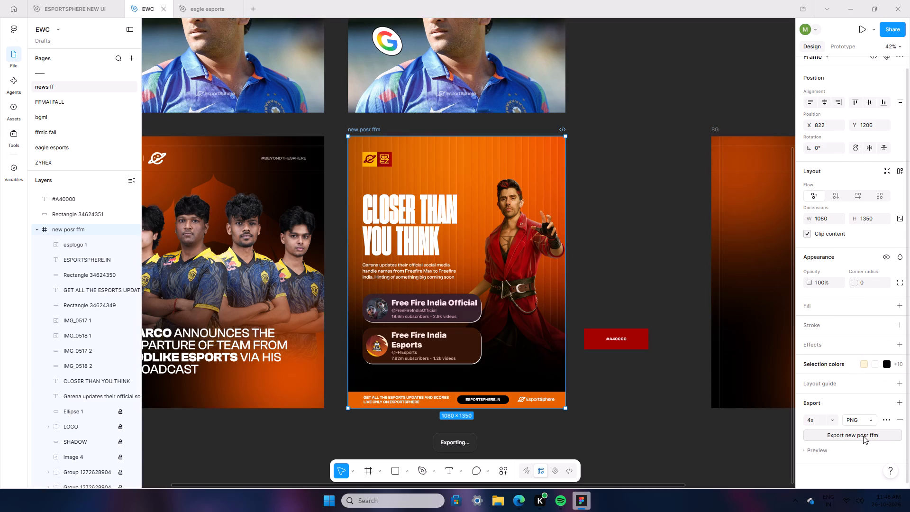
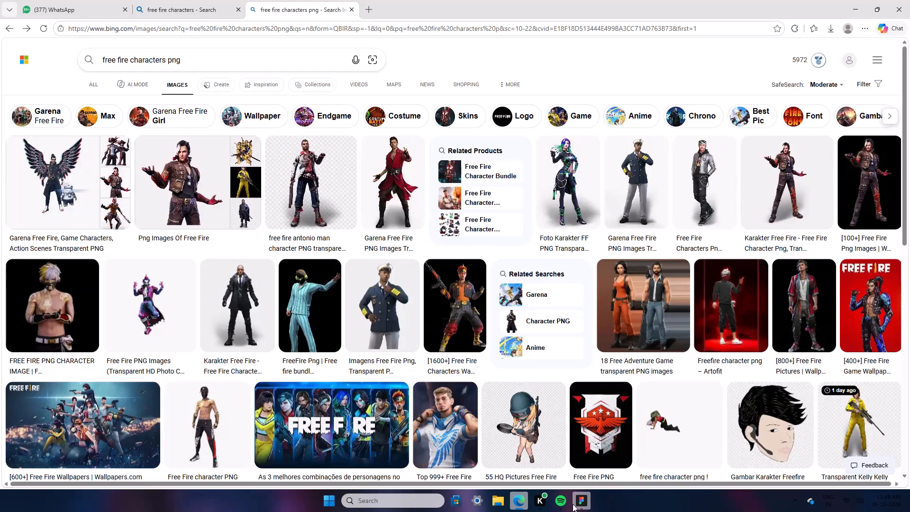
Switch from the browser to the EWC file in Figma and clear the frame selection.
click(573, 504)
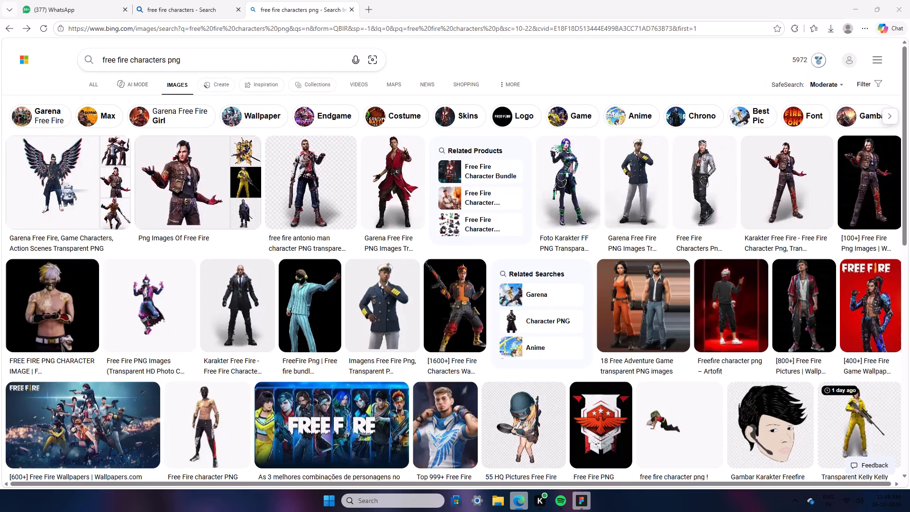
click(591, 511)
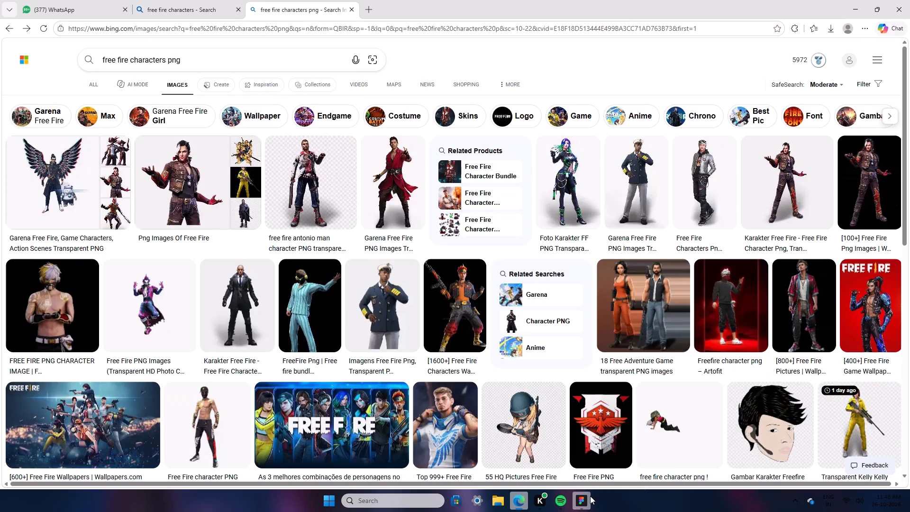
click(590, 496)
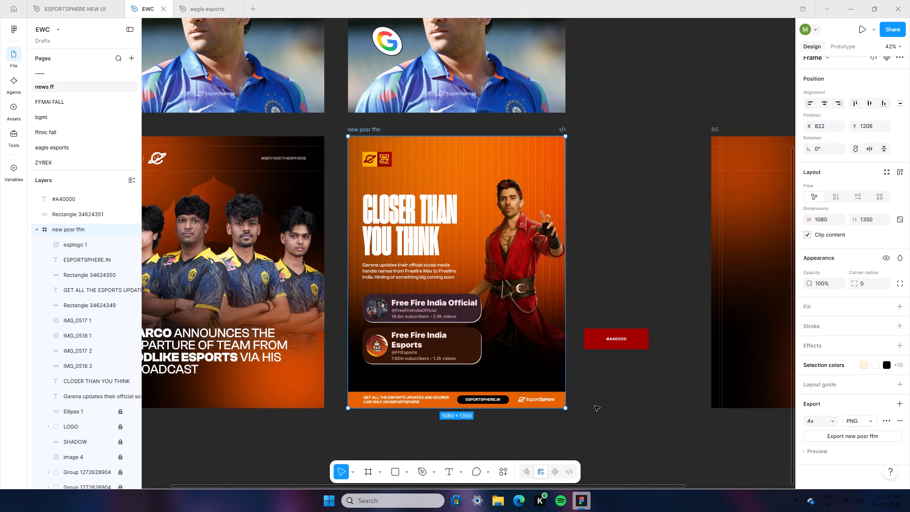
click(595, 406)
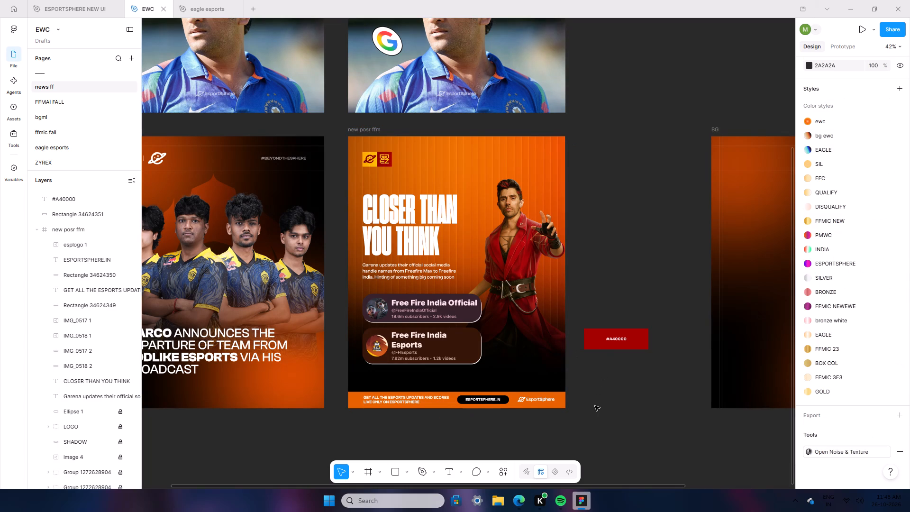
Recolour new posr ffm's orange background ellipse, trying yellow, blue, red, green and magenta hues before settling on violet 5500FF.
scroll(595, 406, up, 1)
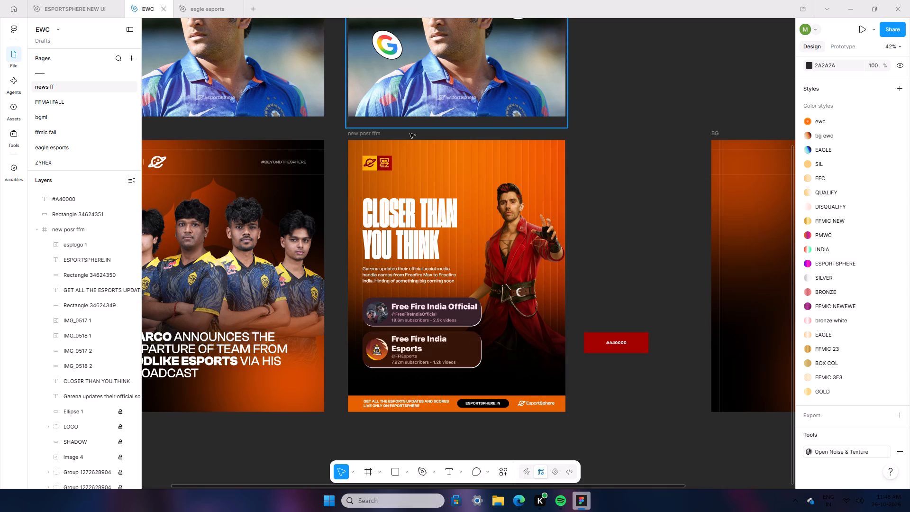
click(75, 440)
scroll(73, 444, down, 2)
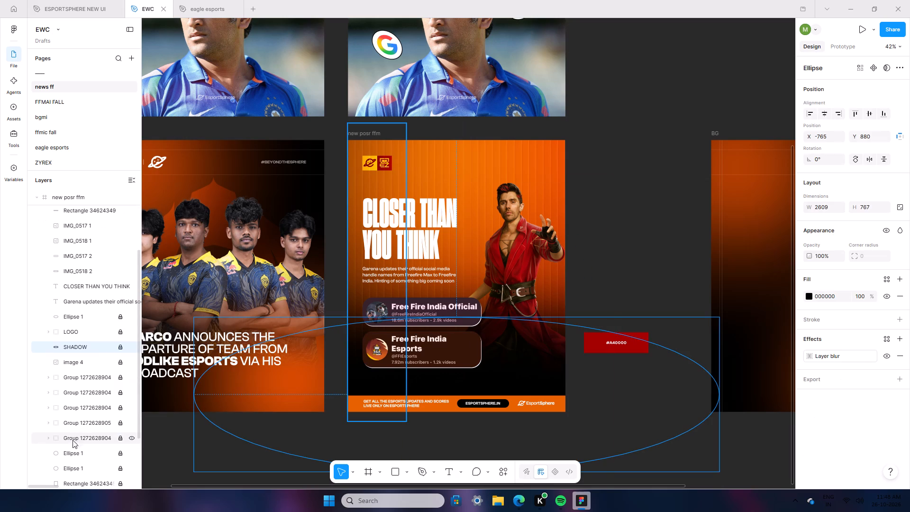
click(72, 455)
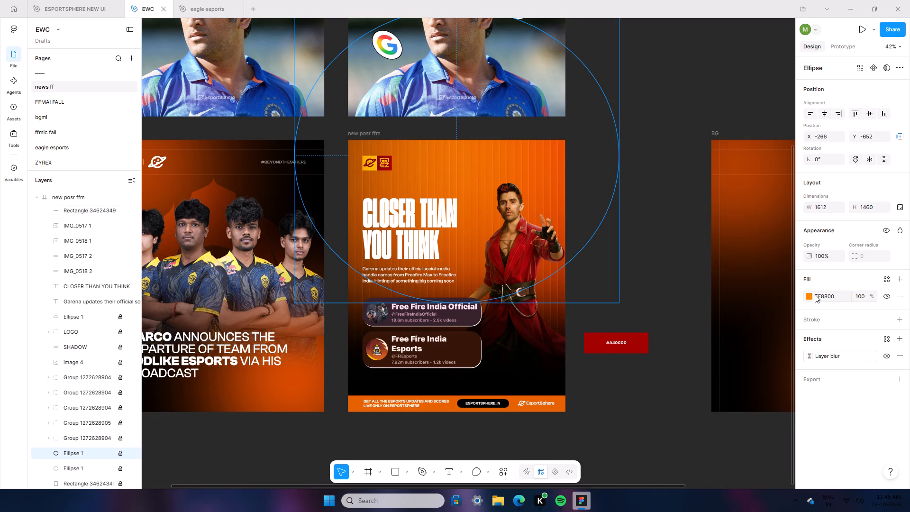
click(812, 297)
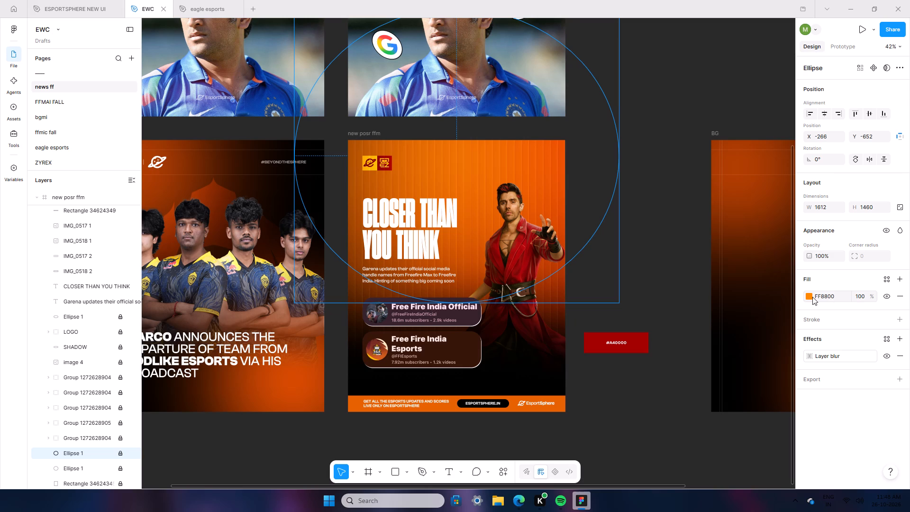
click(810, 297)
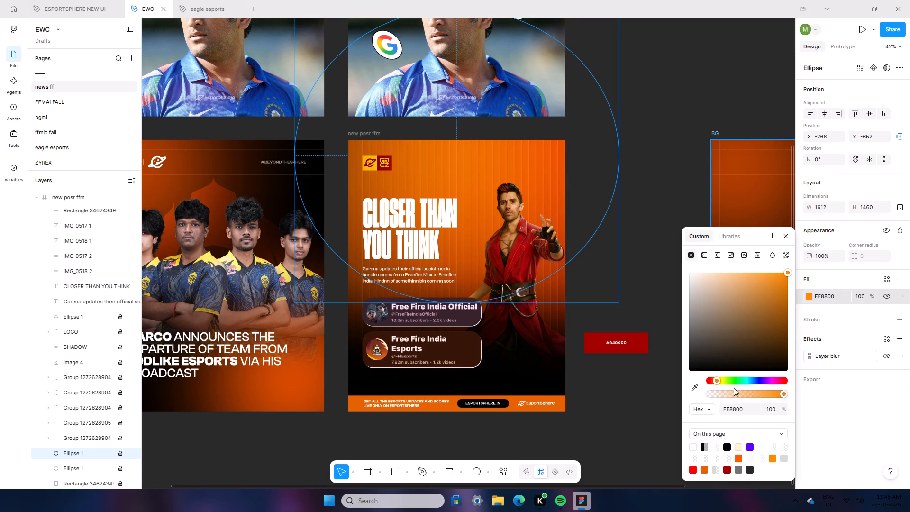
drag(718, 380, 721, 384)
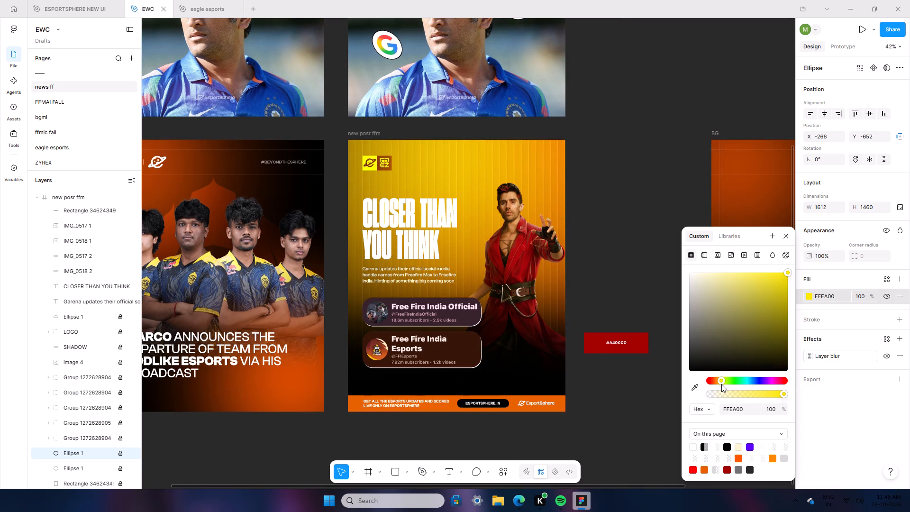
drag(721, 384, 764, 406)
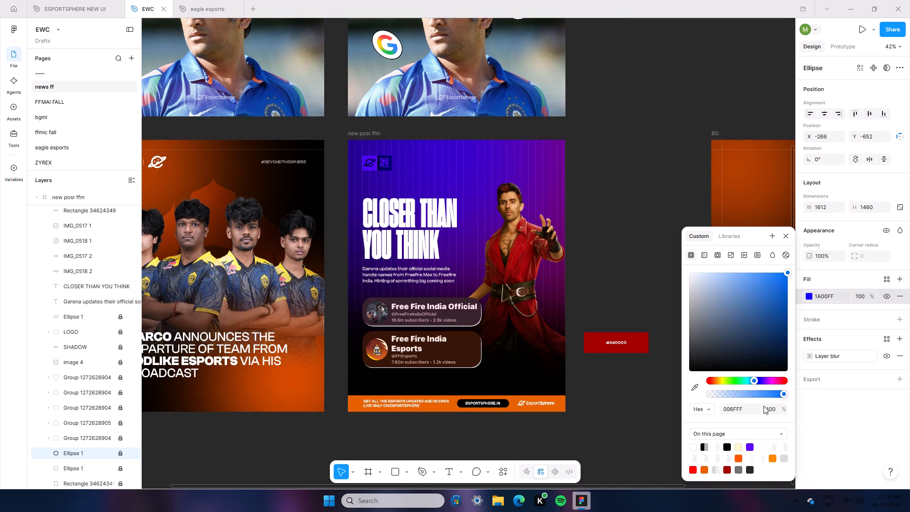
drag(764, 406, 753, 406)
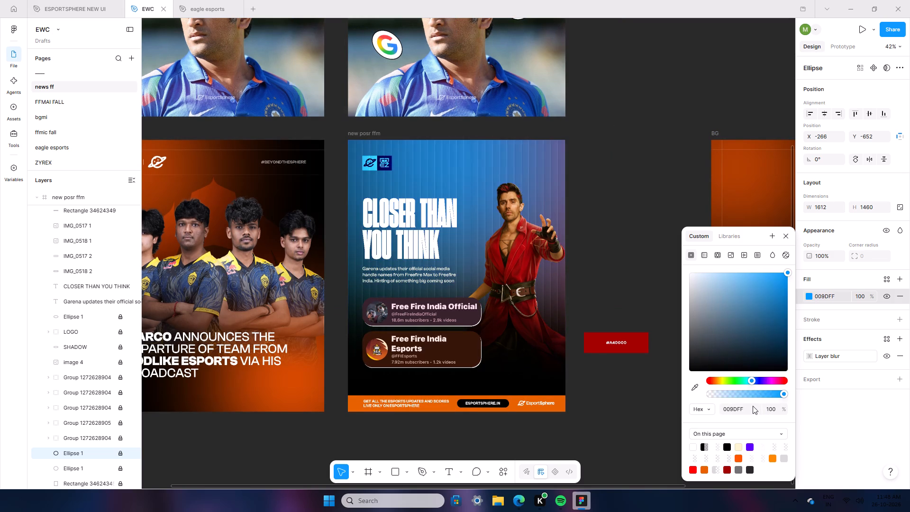
drag(753, 406, 757, 407)
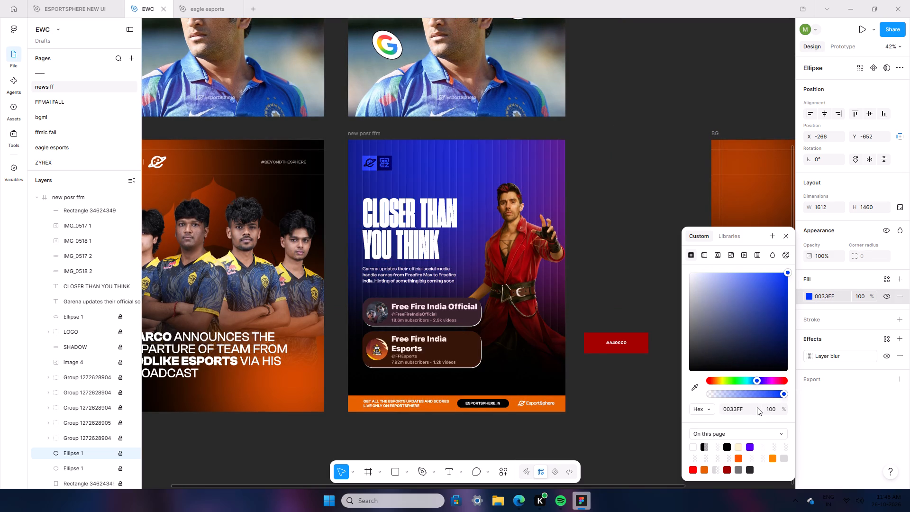
drag(757, 407, 800, 411)
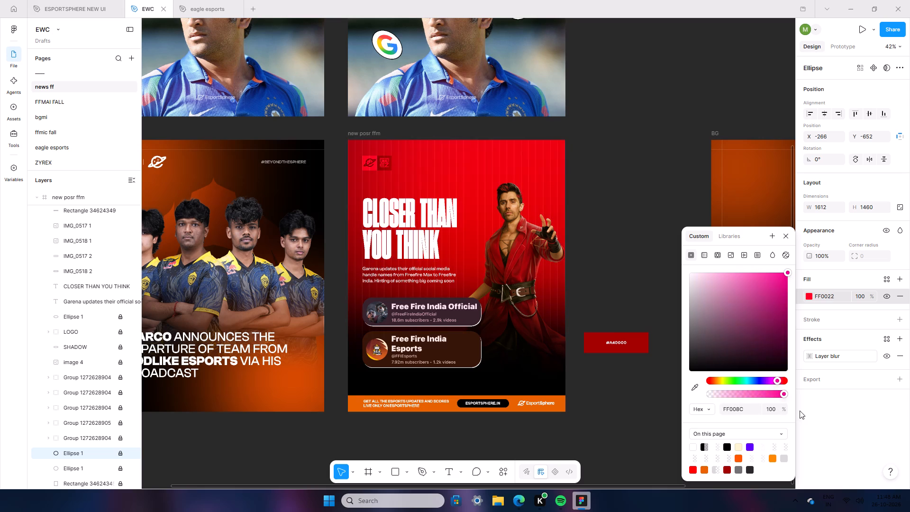
drag(800, 411, 705, 389)
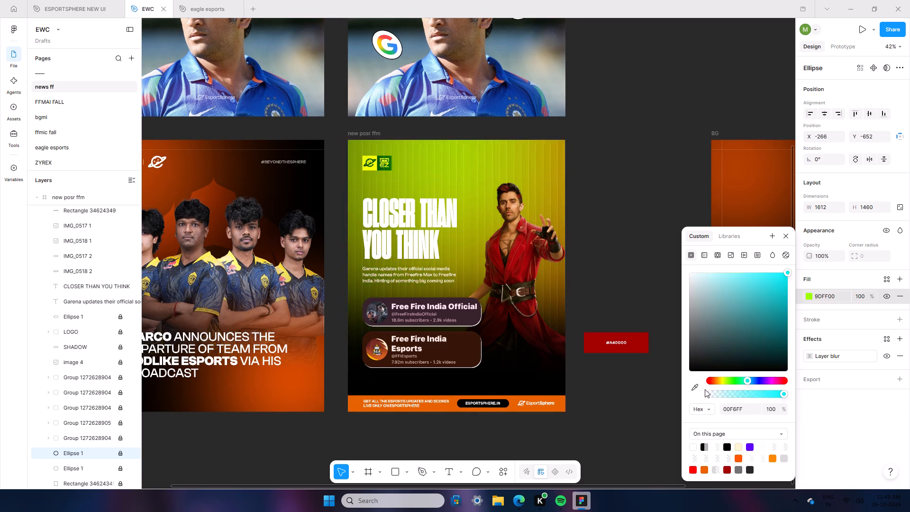
drag(705, 389, 728, 394)
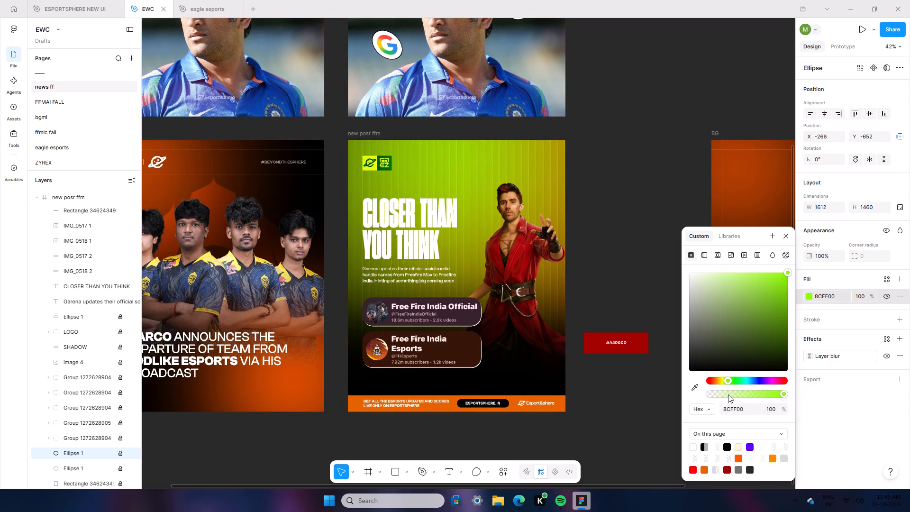
drag(728, 394, 737, 395)
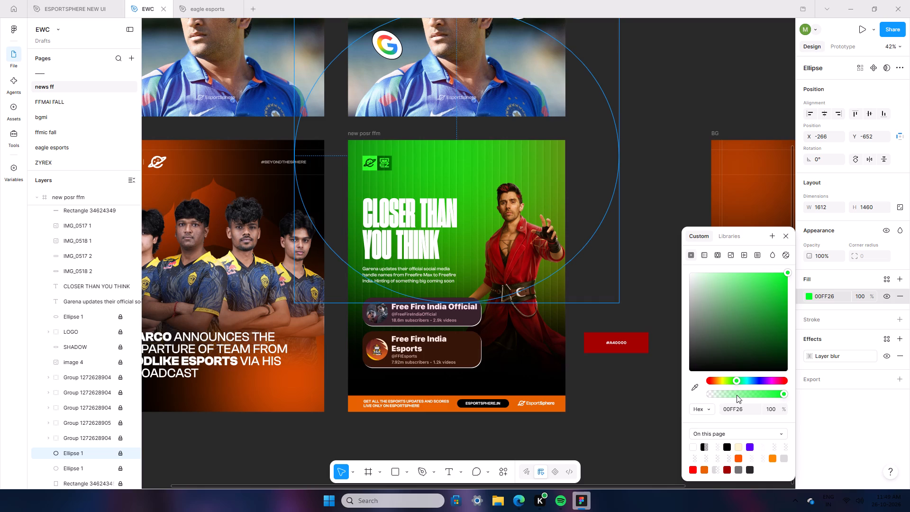
click(758, 381)
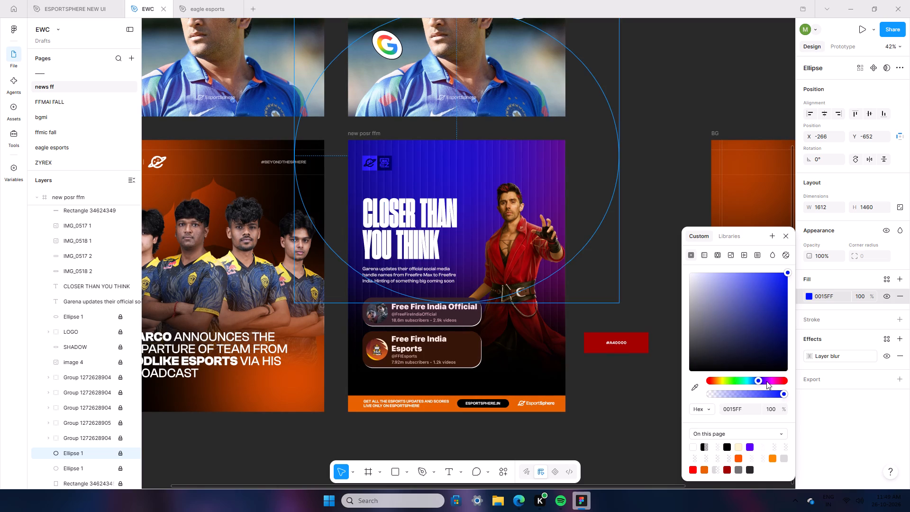
click(768, 381)
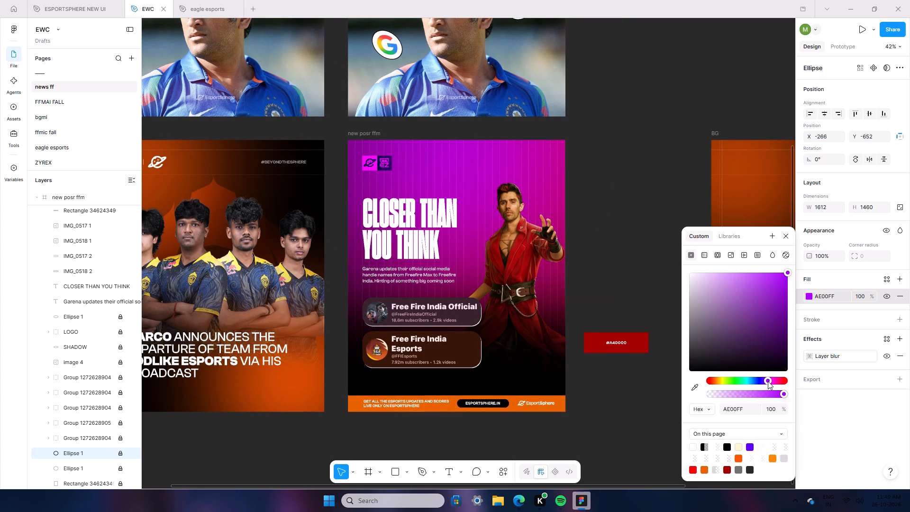
click(764, 380)
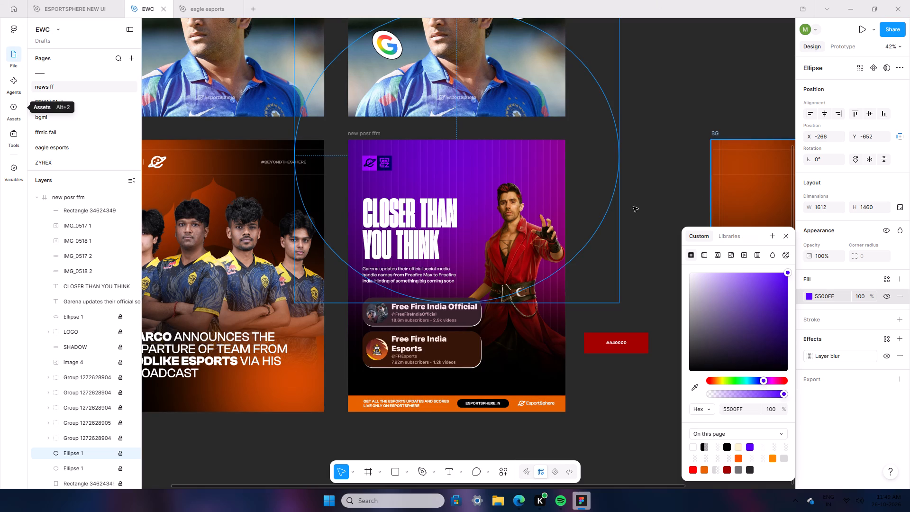
Recolour the red Hard light background ellipse to 6500B4 by sampling the purple above the CLOSER THAN YOU THINK headline.
click(90, 474)
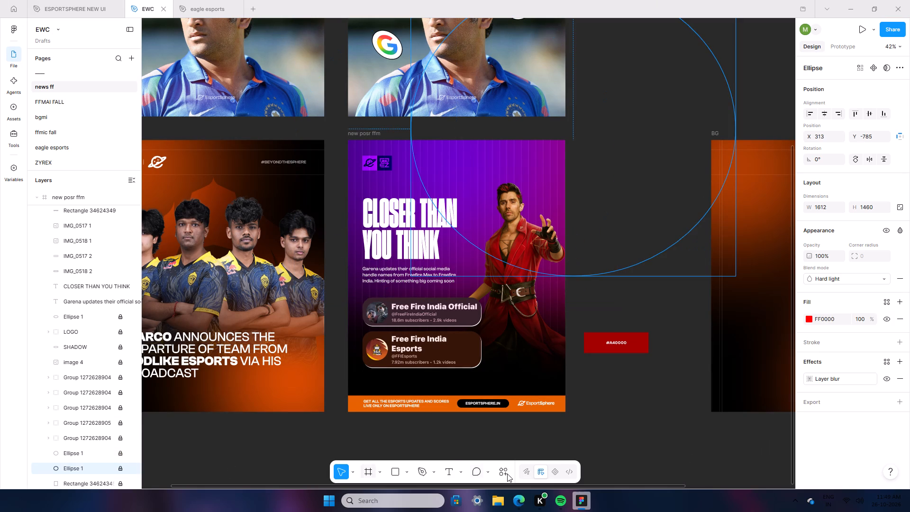
click(808, 317)
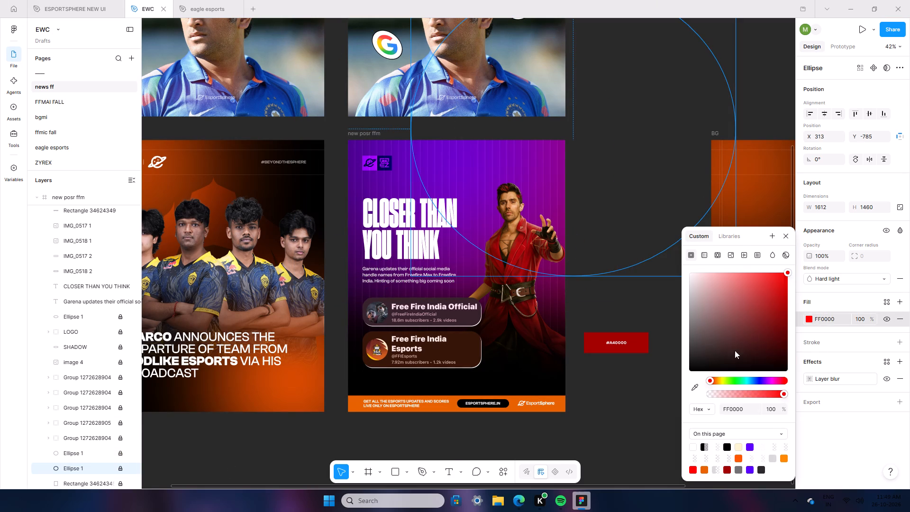
click(700, 387)
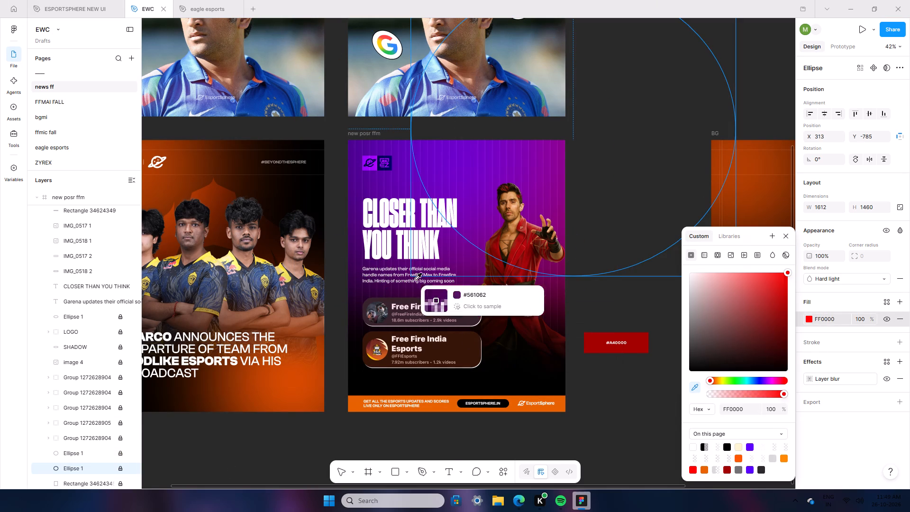
click(409, 185)
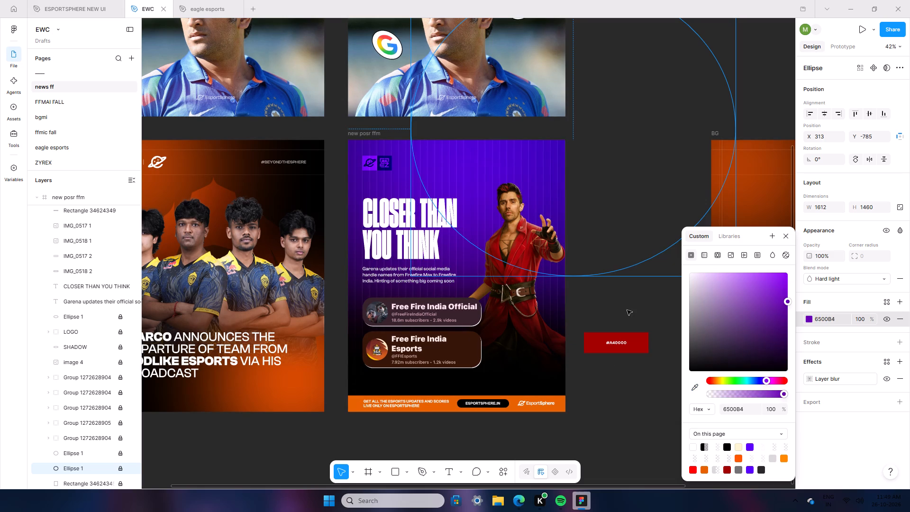
click(613, 305)
Compare blend modes on new posr ffm's LOGO group and set it to Pass through.
scroll(597, 432, up, 1)
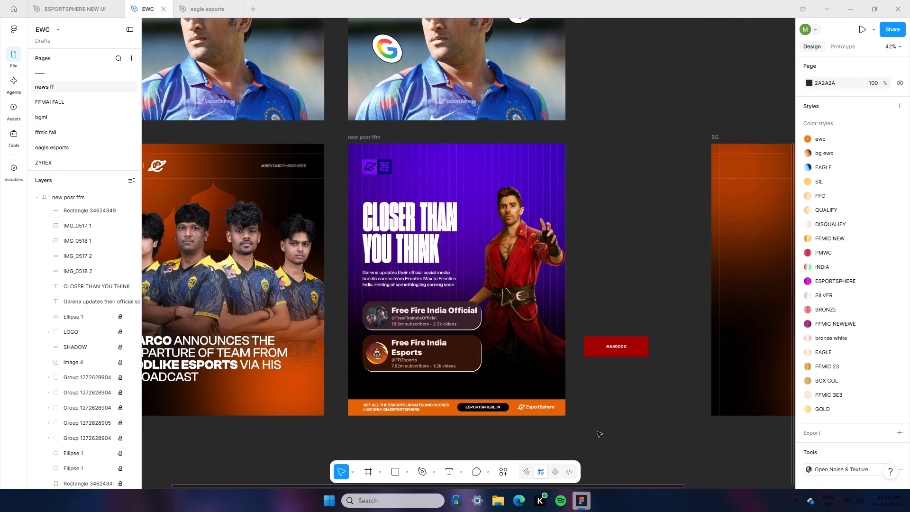
scroll(597, 432, up, 1)
ctrl+scroll(597, 432, up, 3)
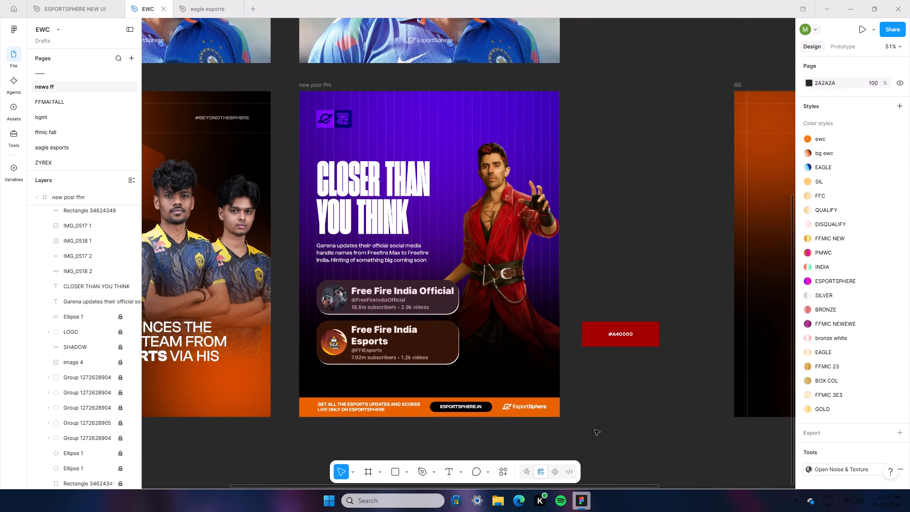
ctrl+scroll(588, 431, up, 5)
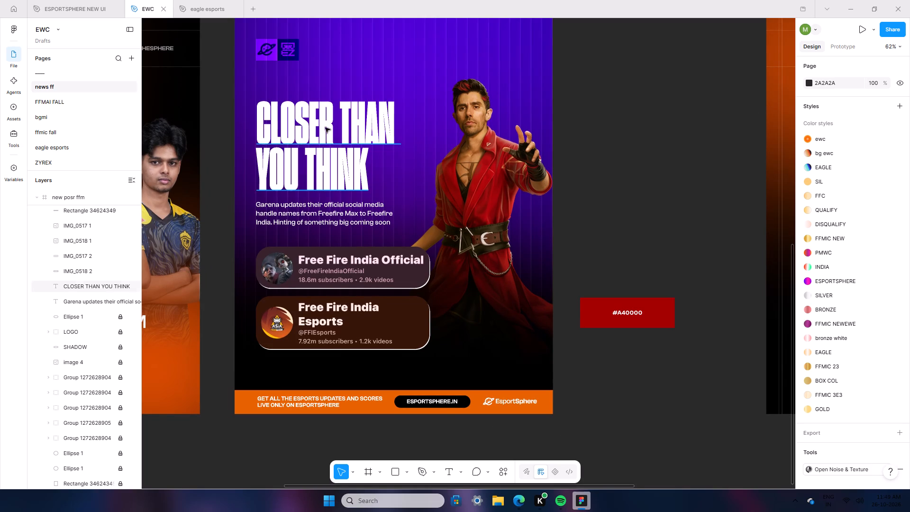
click(73, 334)
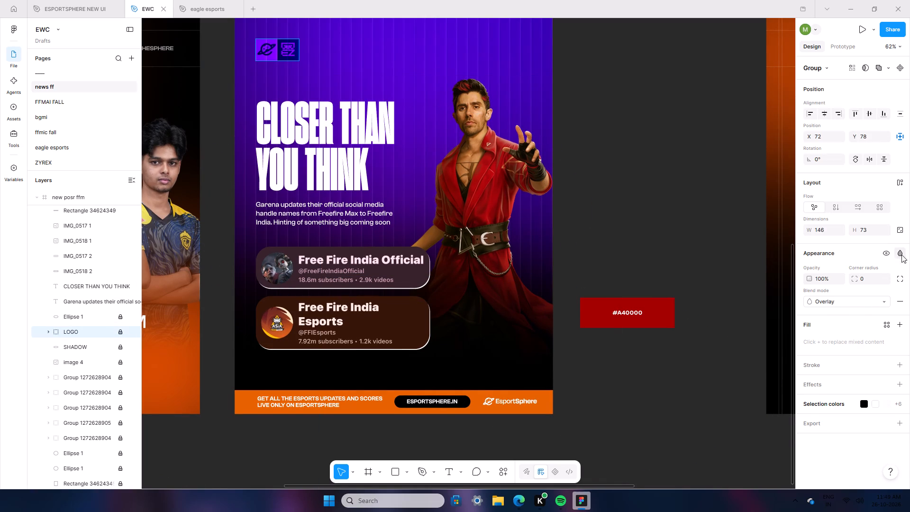
click(901, 255)
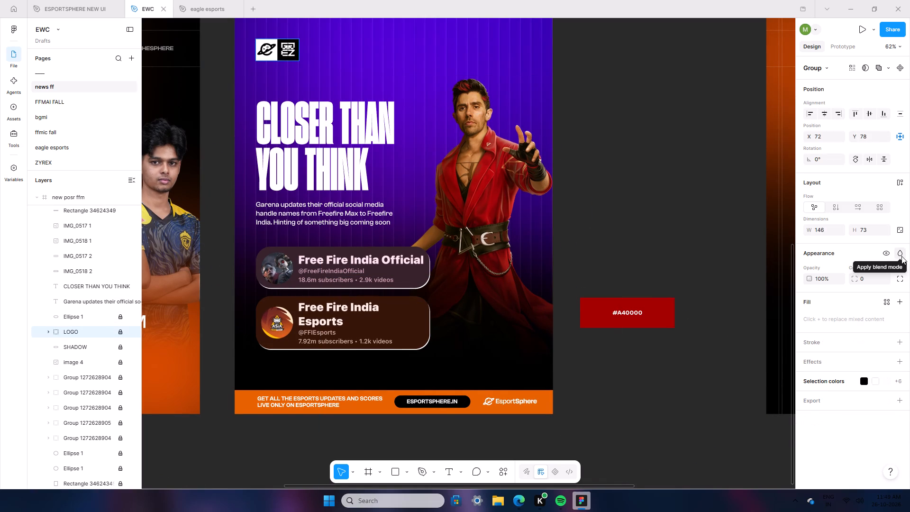
click(901, 256)
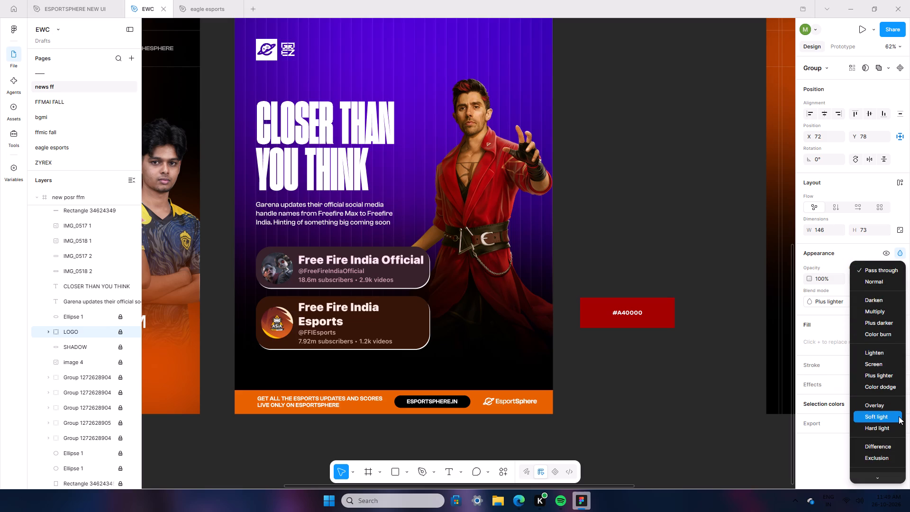
scroll(897, 432, down, 1)
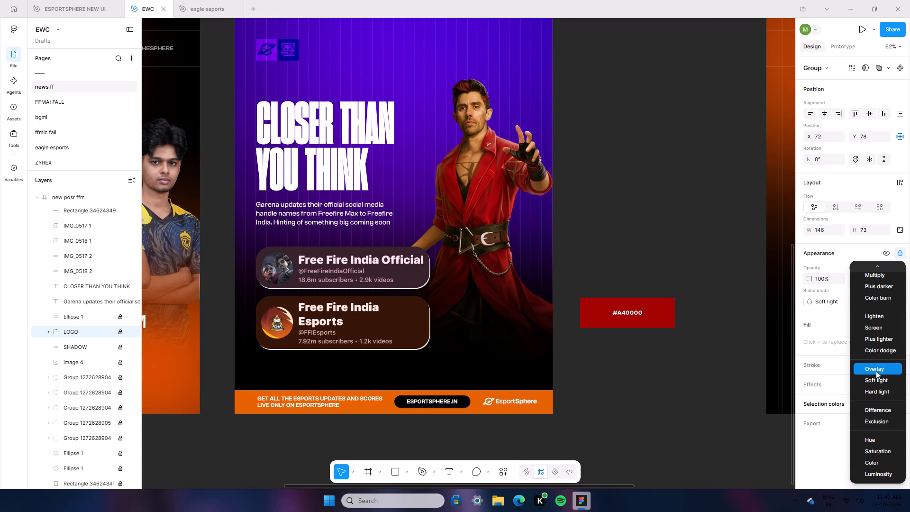
scroll(883, 451, down, 3)
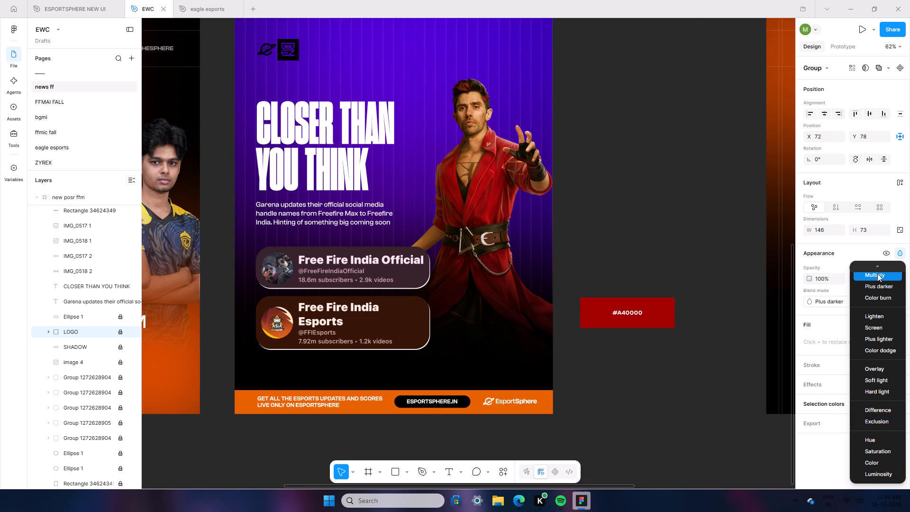
scroll(874, 294, up, 4)
click(867, 267)
click(623, 121)
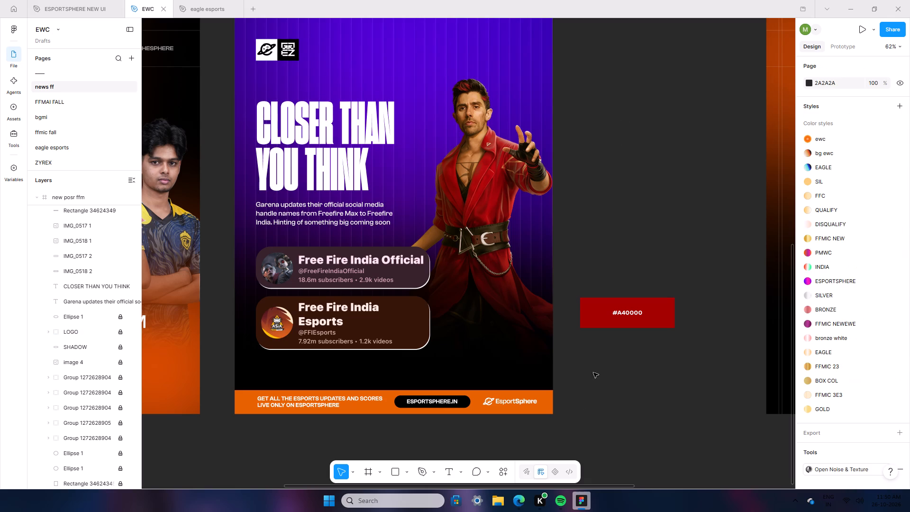
Export the new posr ffm frame as a 4x PNG to Downloads, replacing the existing new posr ffm file.
ctrl+scroll(586, 423, down, 3)
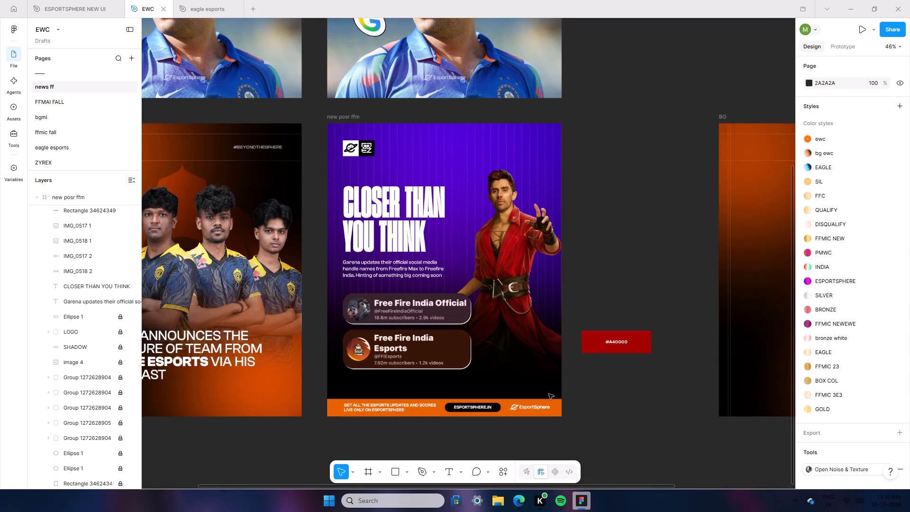
click(345, 119)
scroll(909, 399, down, 5)
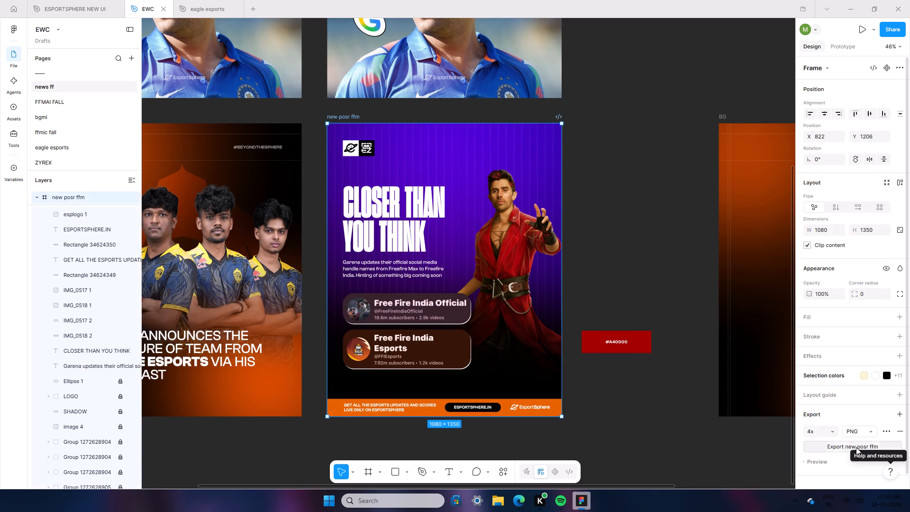
click(855, 447)
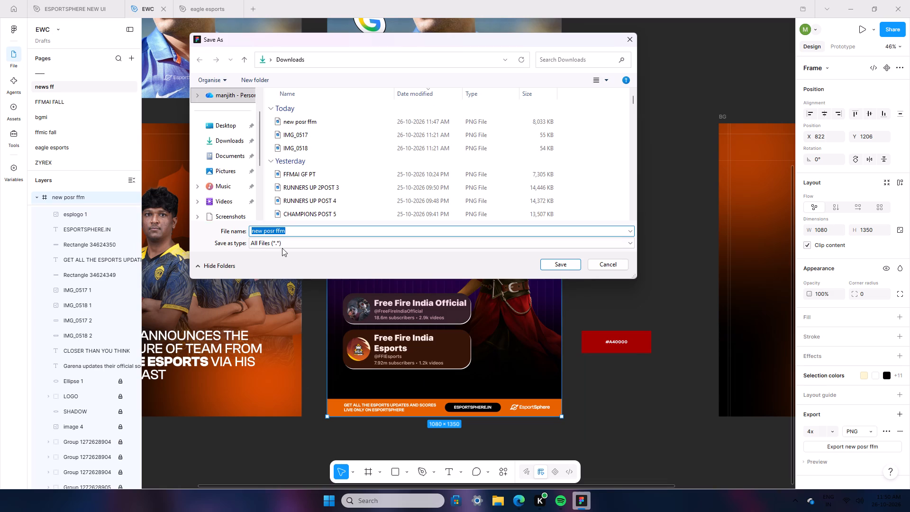
click(559, 261)
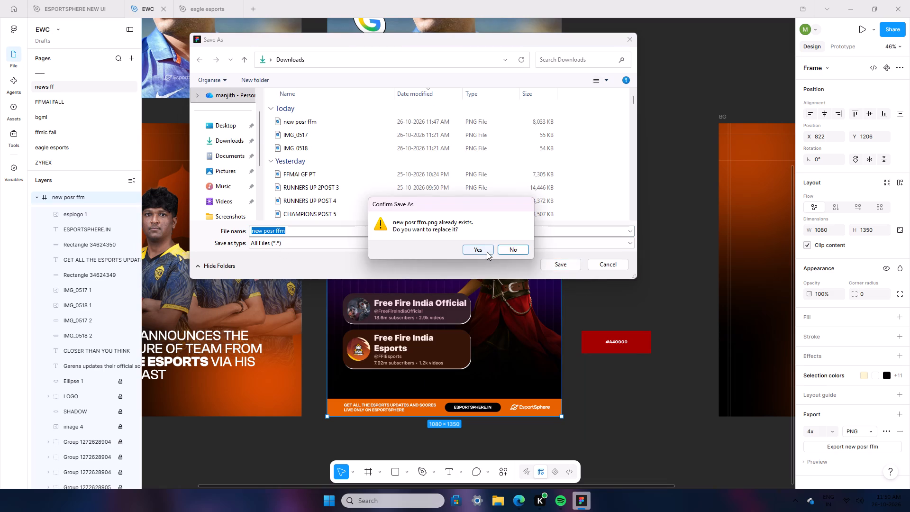
click(486, 250)
double_click(594, 274)
Delete the orange FF8800 Soft light ellipse above the LOGO group in the new posr ffm frame.
ctrl+scroll(518, 394, up, 2)
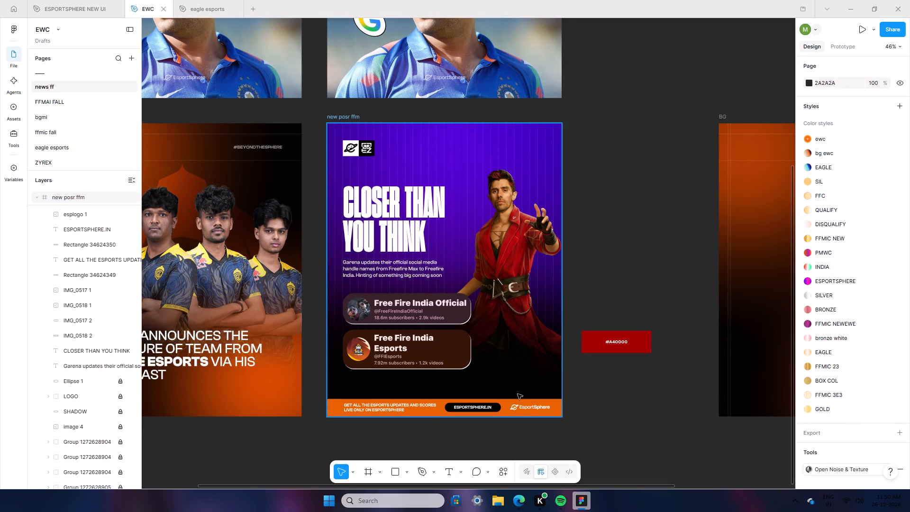
ctrl+scroll(518, 394, up, 4)
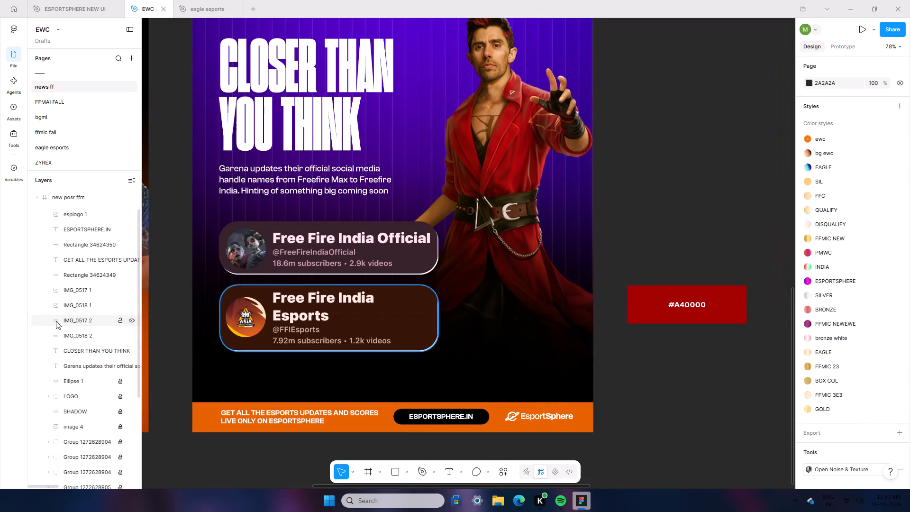
scroll(80, 452, down, 3)
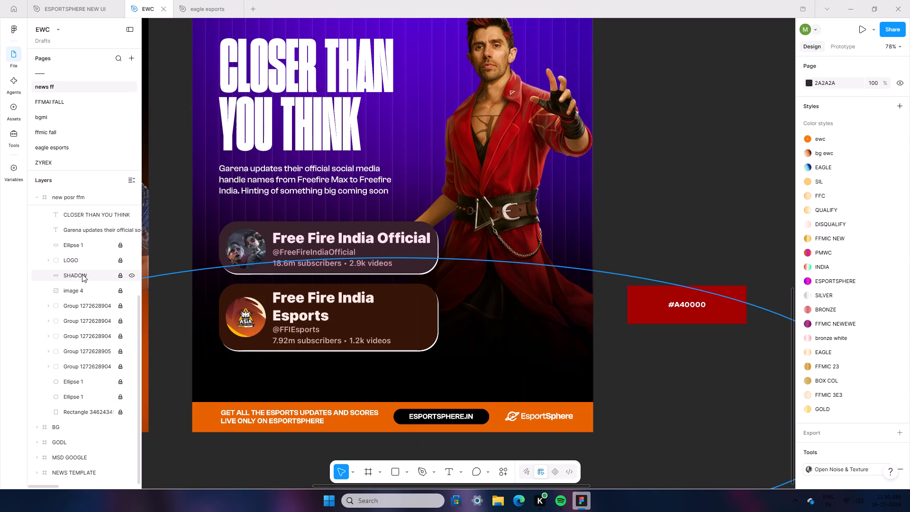
click(82, 274)
click(100, 245)
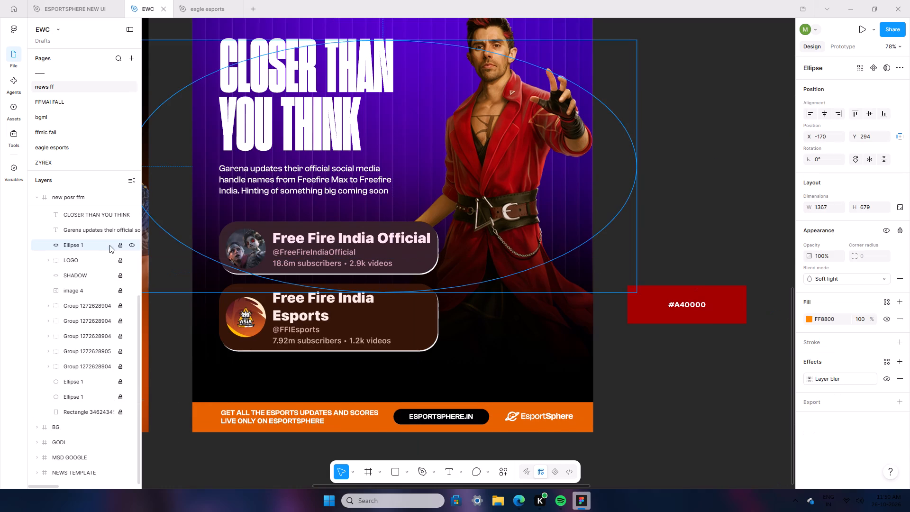
click(128, 245)
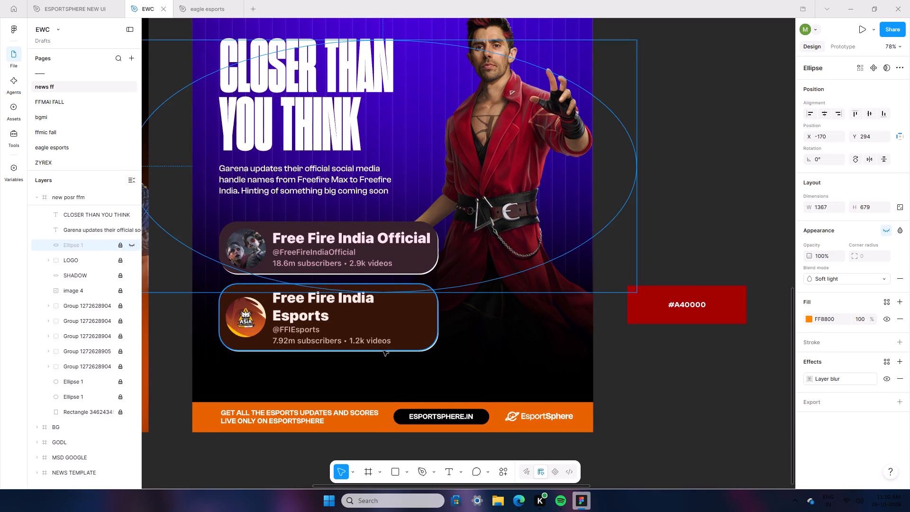
scroll(383, 351, down, 6)
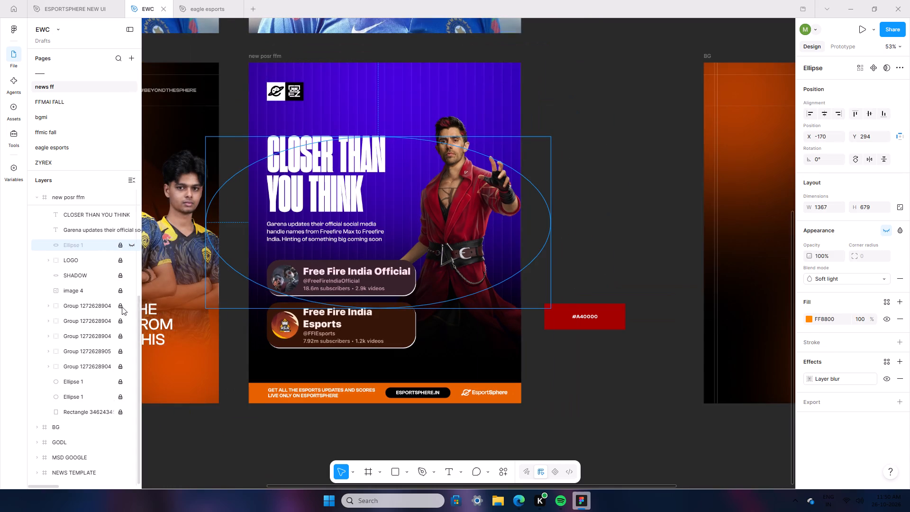
key(BackSpace)
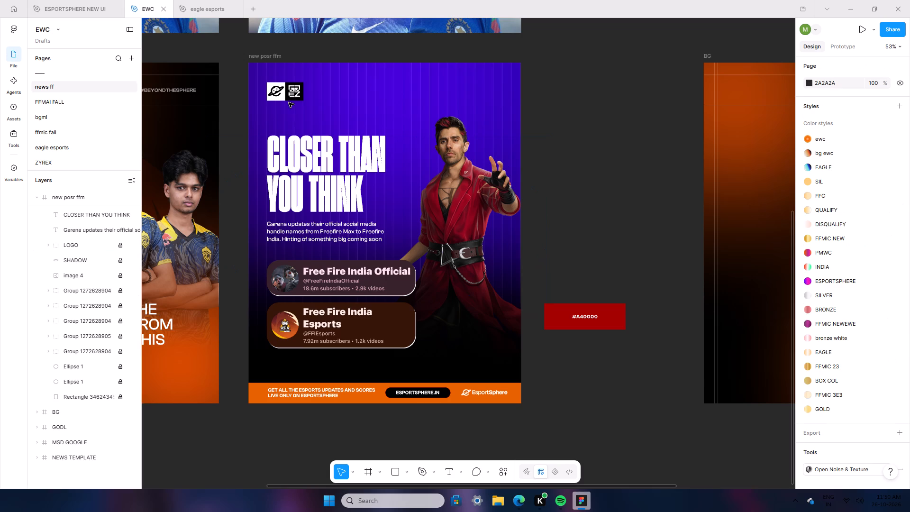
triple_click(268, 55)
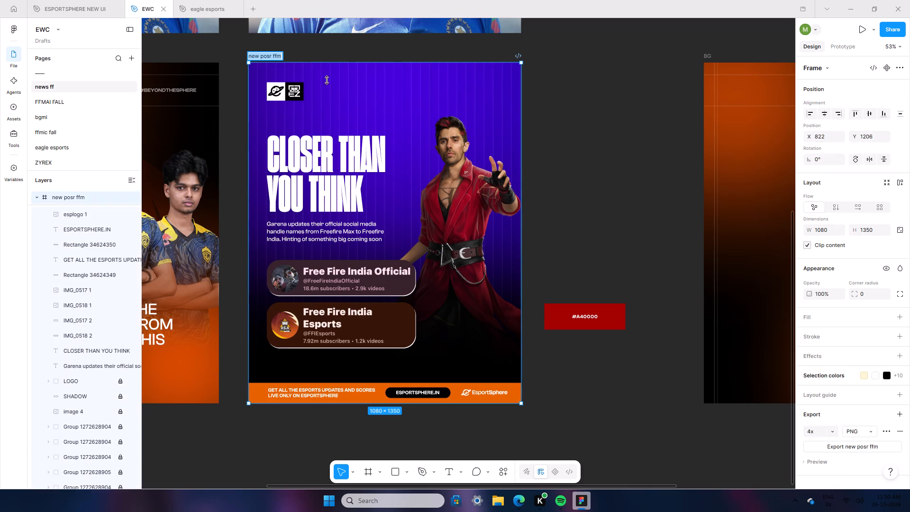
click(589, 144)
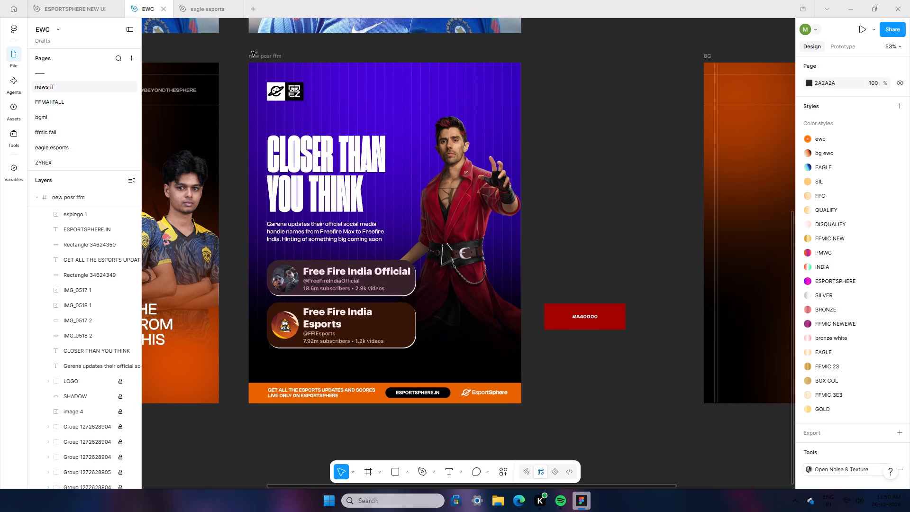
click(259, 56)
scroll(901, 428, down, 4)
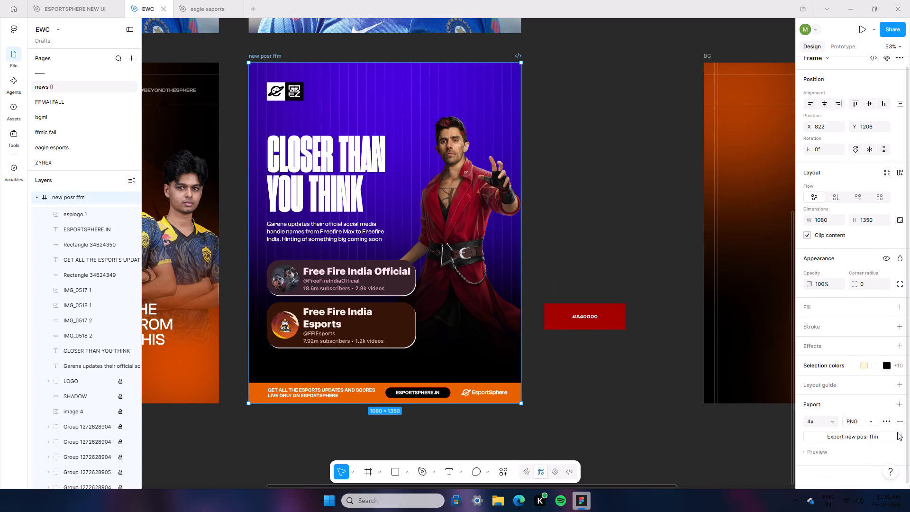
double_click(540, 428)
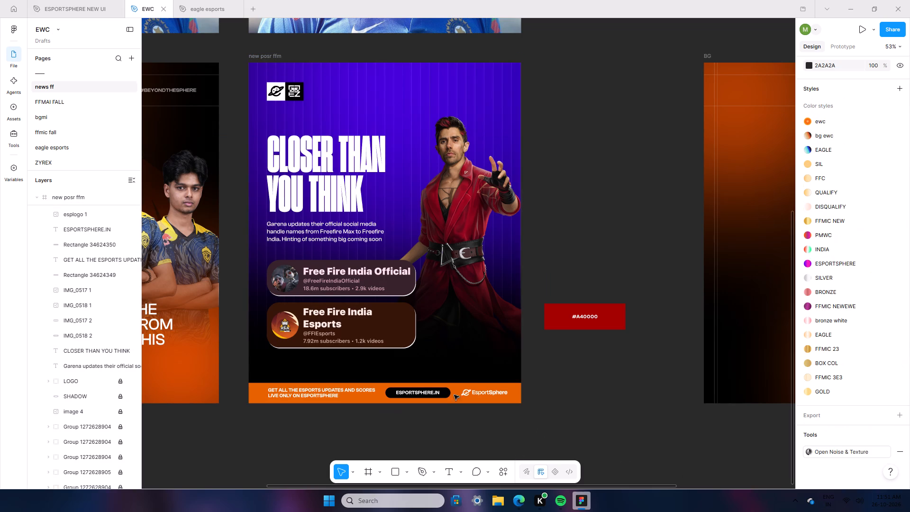
Recolour the orange footer bar to 3F01C9 by sampling the violet background beside the CLOSER THAN YOU THINK headline.
click(449, 386)
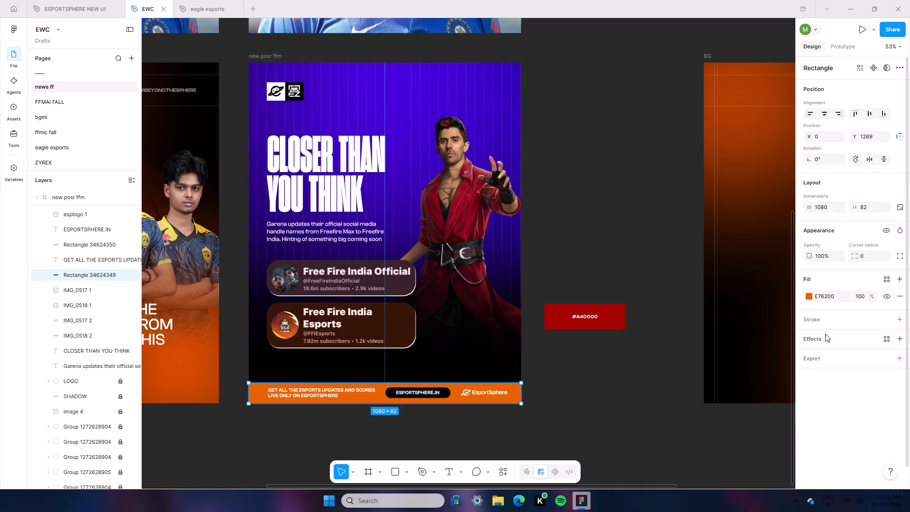
click(806, 296)
click(698, 386)
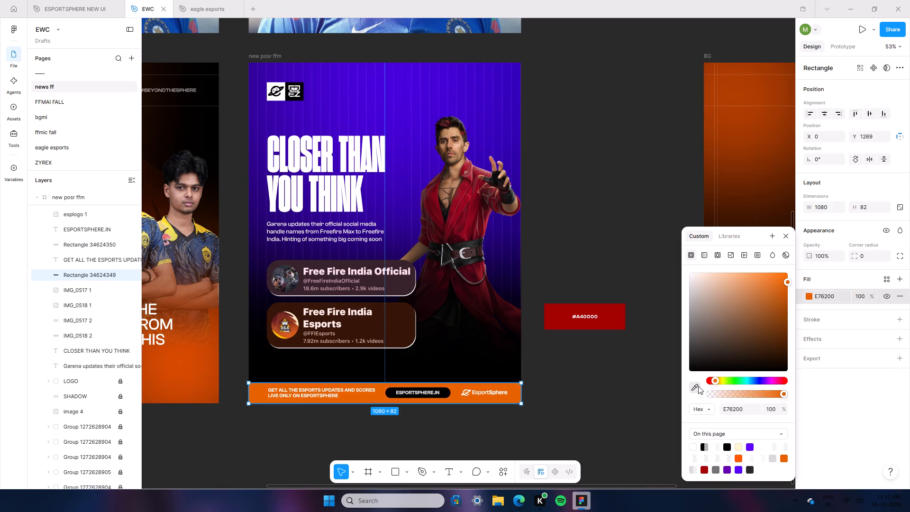
click(409, 152)
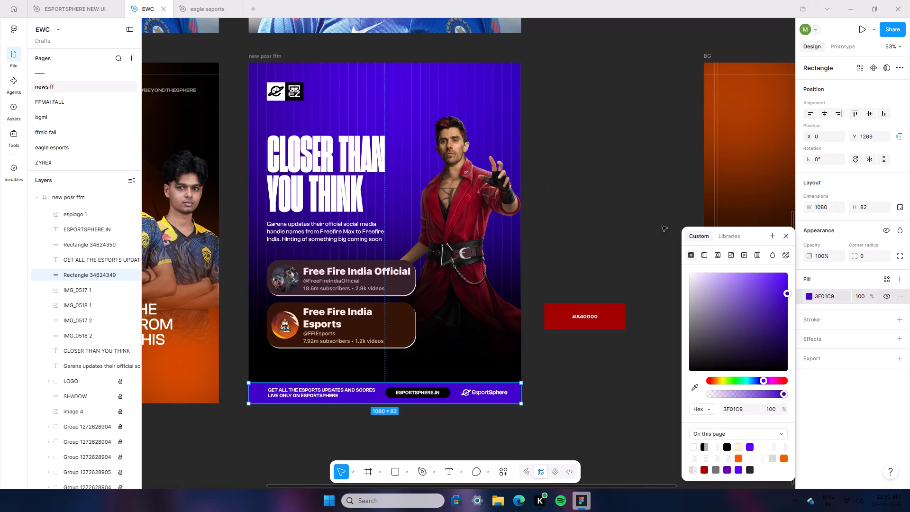
click(571, 210)
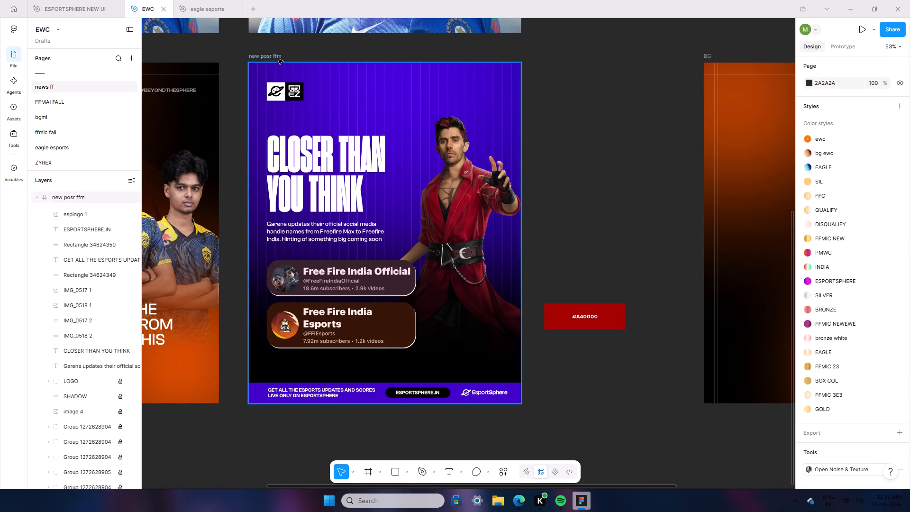
click(276, 56)
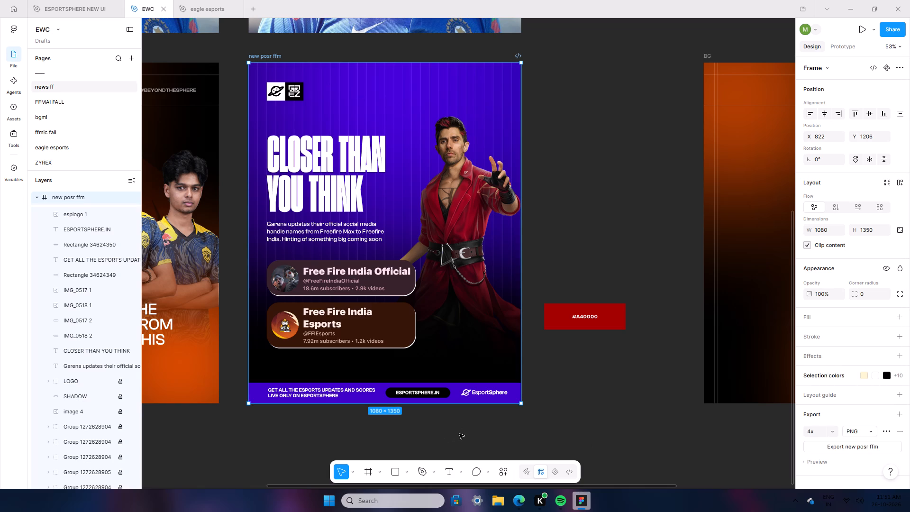
click(457, 433)
Change the fill of the rounded pill behind ESPORTSPHERE.IN in the footer to white FFFFFF.
click(443, 393)
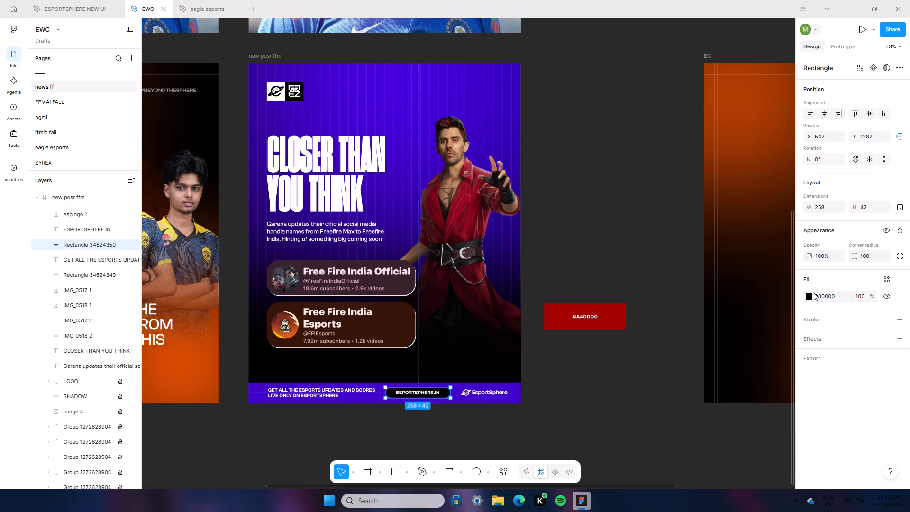
click(809, 293)
click(676, 290)
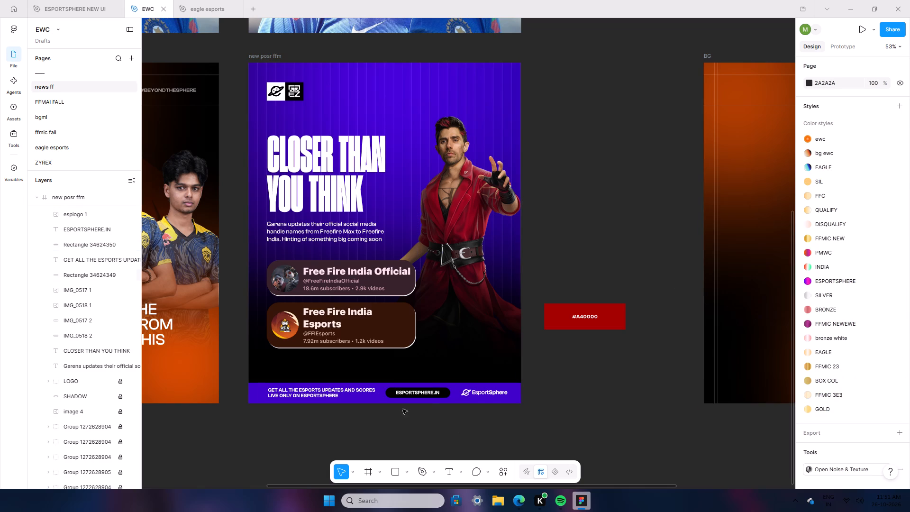
click(446, 394)
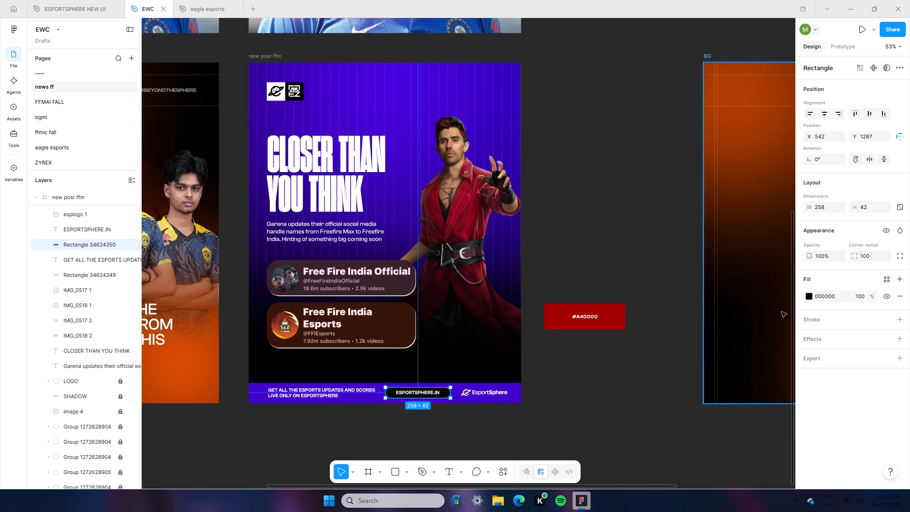
click(810, 296)
drag(719, 287, 673, 246)
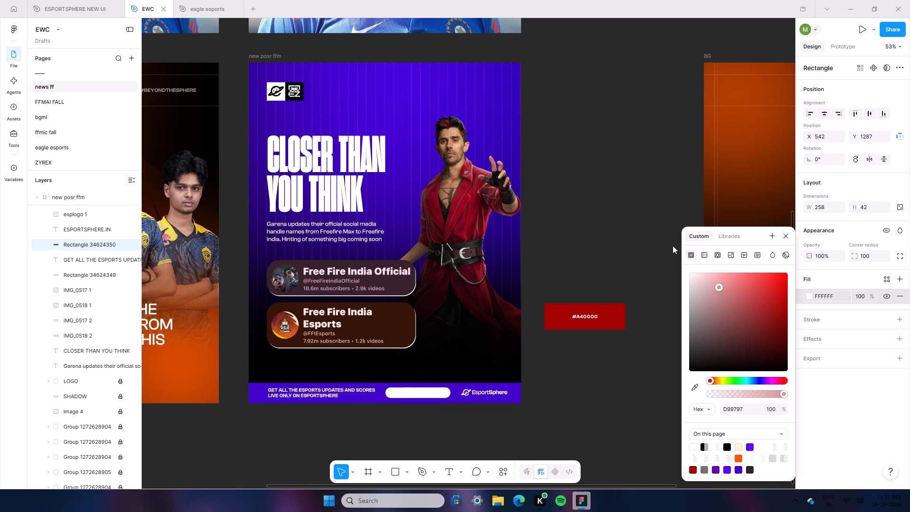
drag(673, 246, 669, 239)
Set the ESPORTSPHERE.IN footer text fill to black 000000 and clear the selection.
click(407, 394)
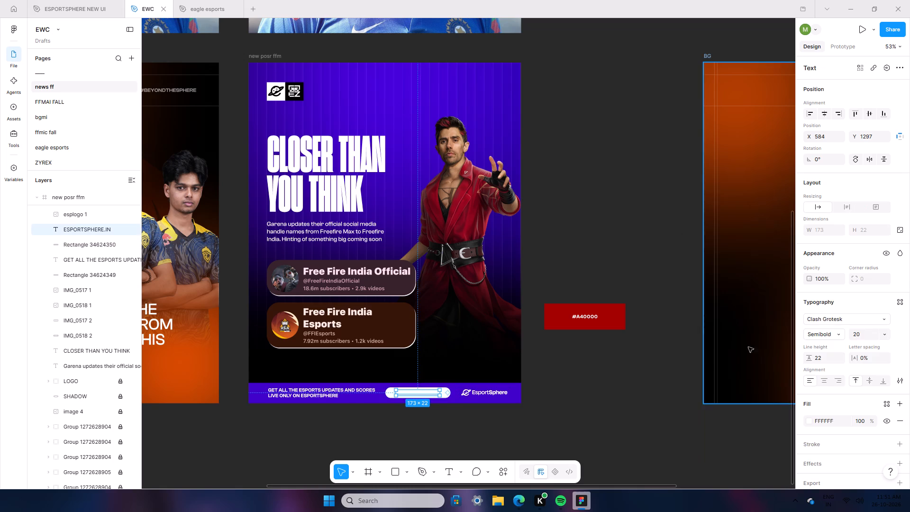
click(826, 417)
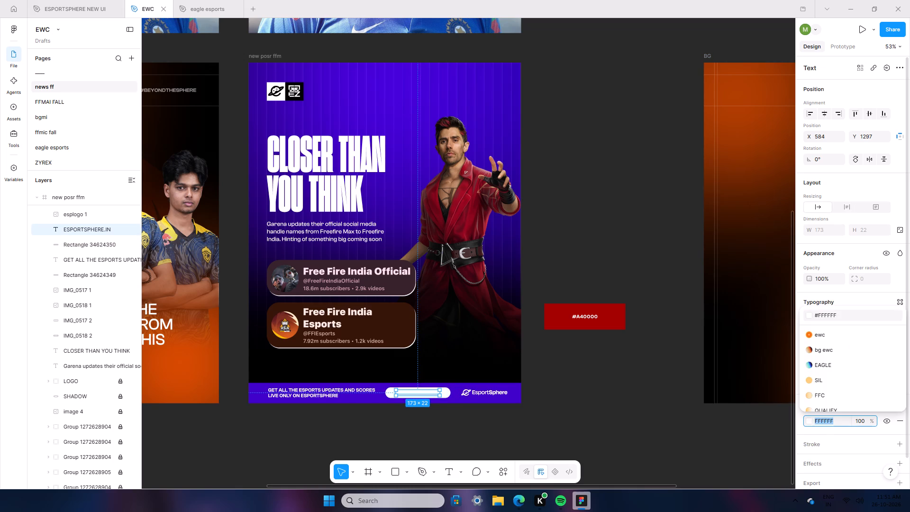
key(0)
click(848, 384)
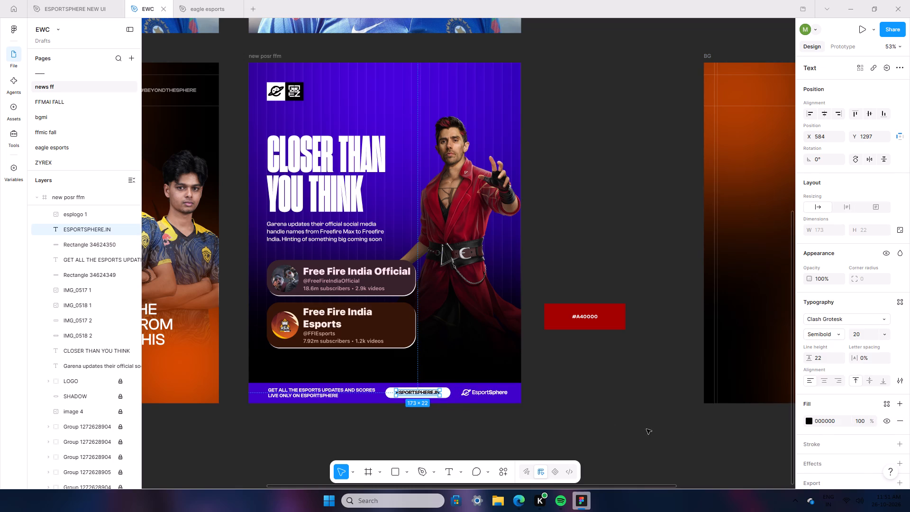
click(599, 419)
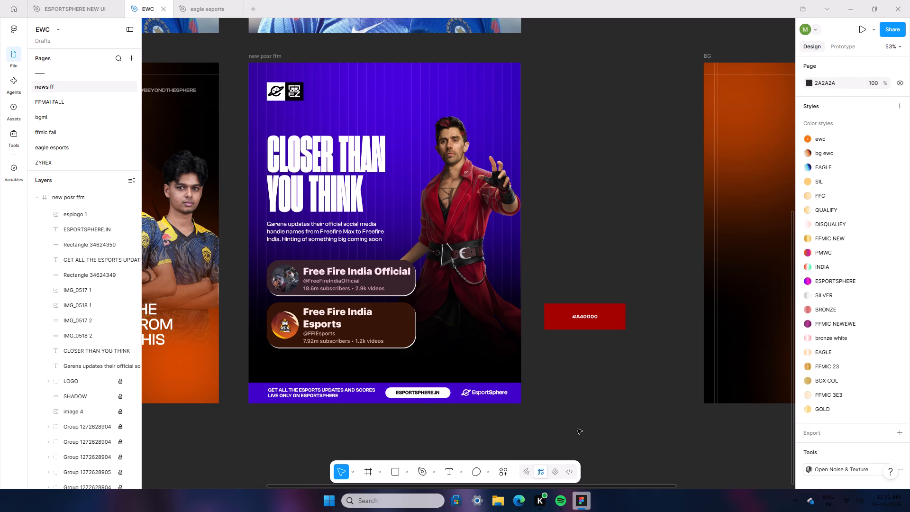
Select the new posr ffm frame.
click(262, 56)
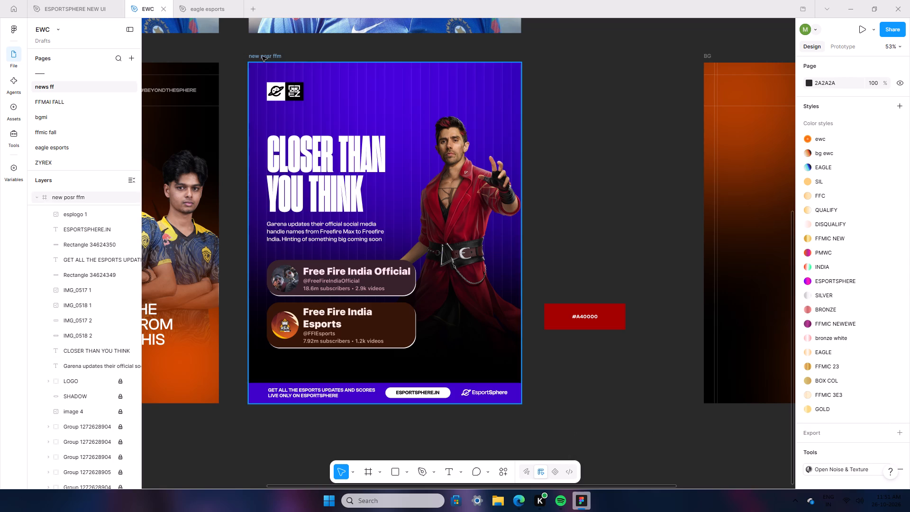
Export the new posr ffm frame as a 4x PNG named new posr ffm into Downloads, replacing the existing file.
scroll(889, 360, down, 5)
click(848, 437)
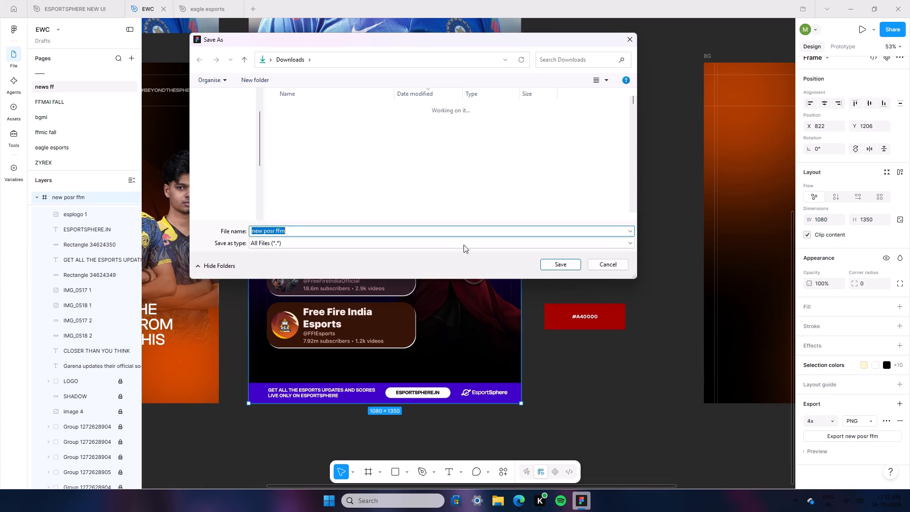
click(553, 263)
click(480, 249)
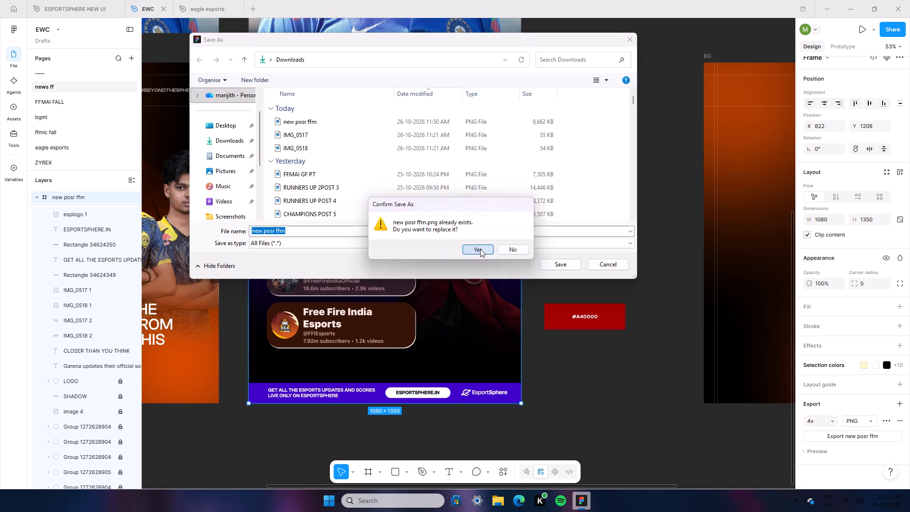
Switch to the Edge browser window.
click(513, 506)
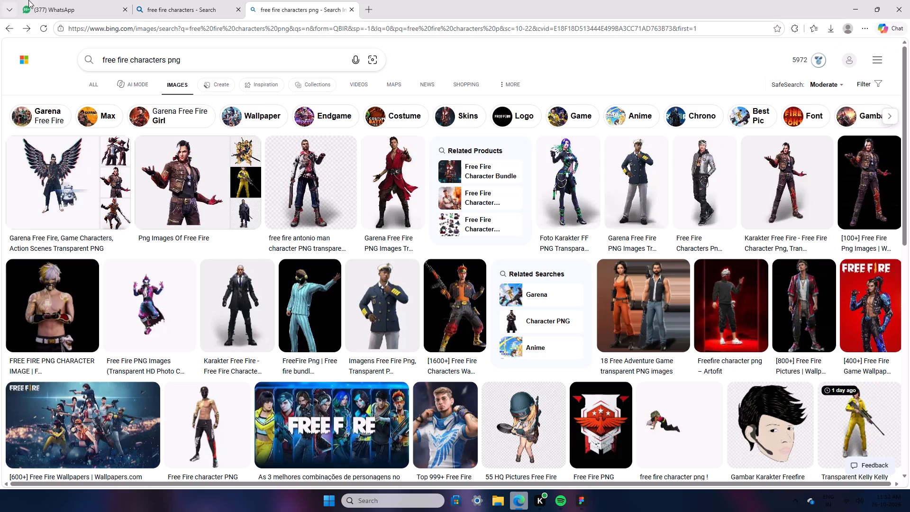
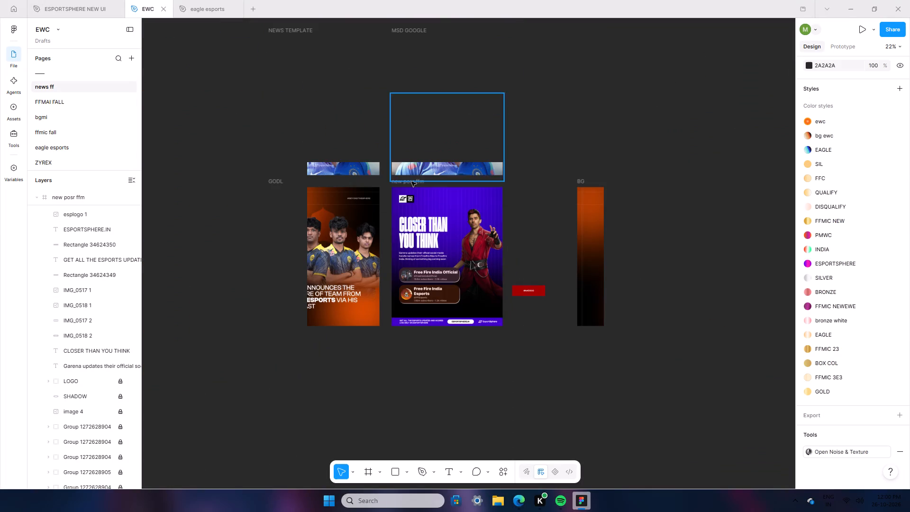
Copy the new posr ffm frame and paste the duplicate on the empty canvas below the original, at about X 816, Y 3134.
right_click(411, 182)
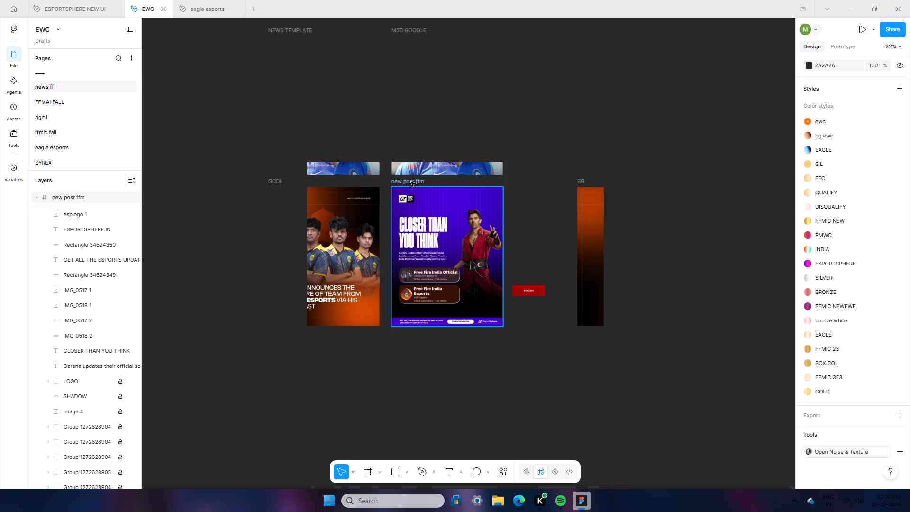
click(453, 111)
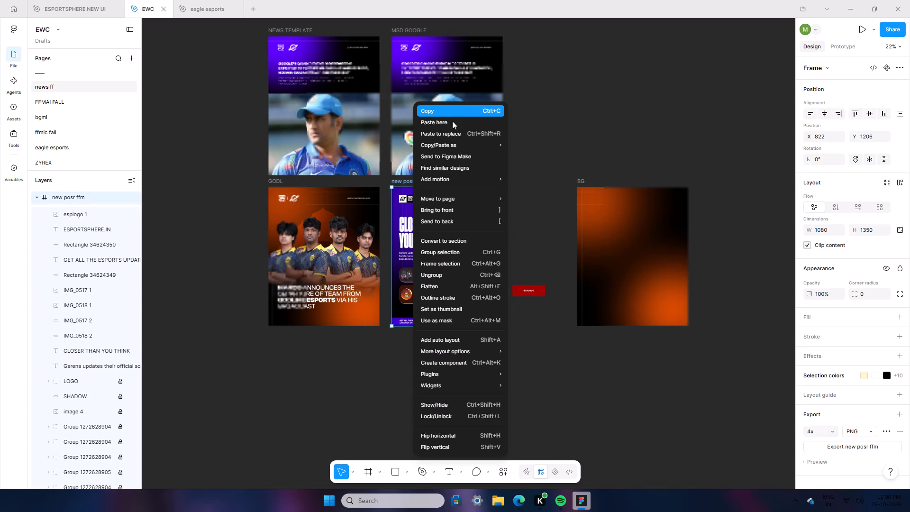
right_click(392, 385)
click(410, 362)
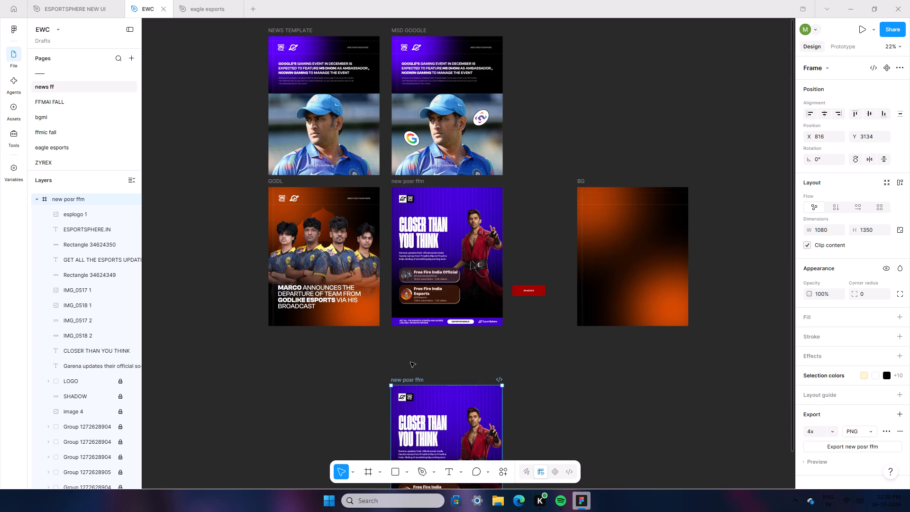
Rename the duplicated poster frame as FFI POST.
double_click(417, 378)
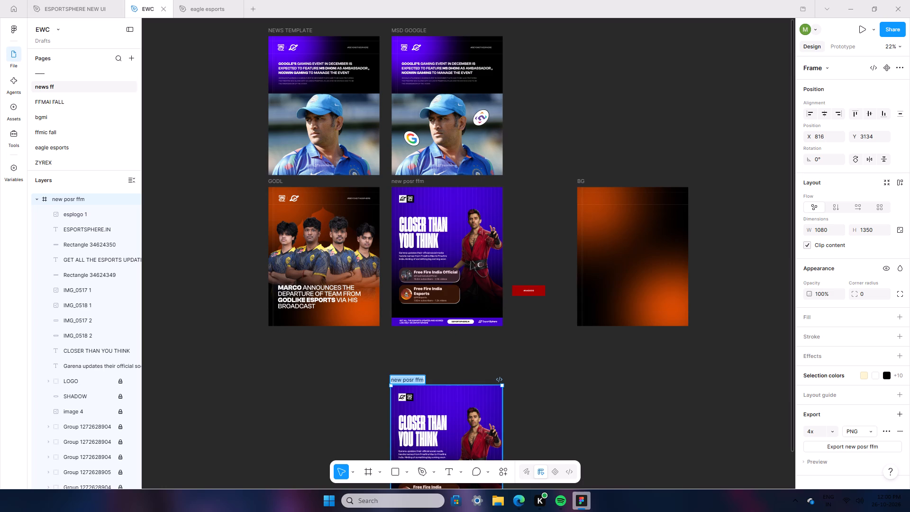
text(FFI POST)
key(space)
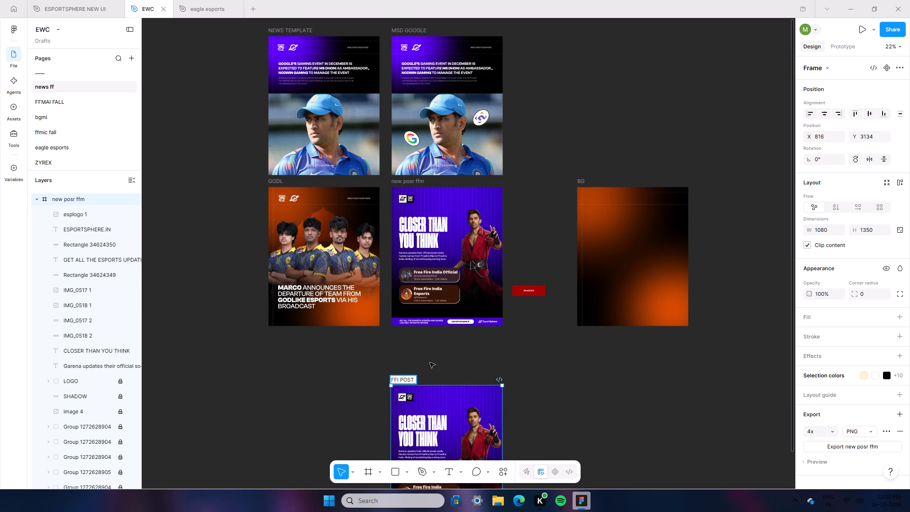
Finish renaming the lower copy of the new posr ffm frame as FFI POST.
click(430, 363)
double_click(406, 379)
click(424, 354)
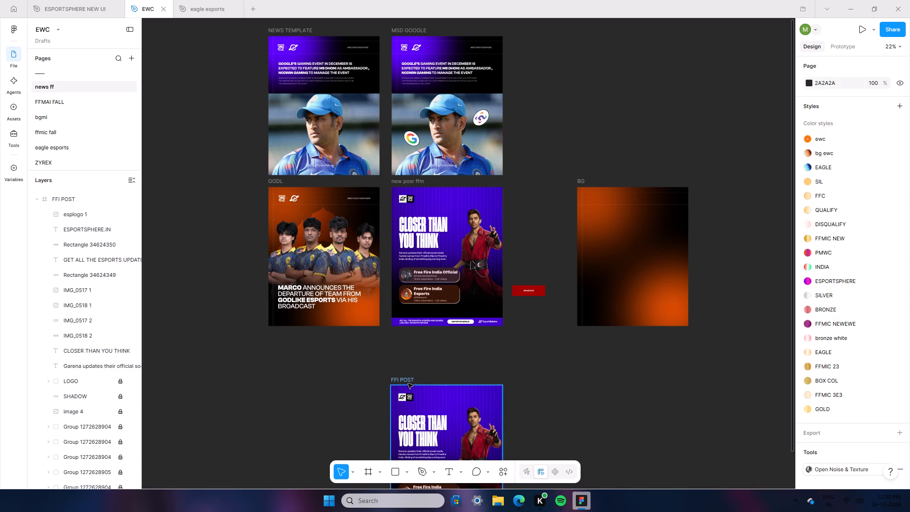
Move the FFI POST frame up, closer beneath the new posr ffm frame.
drag(407, 378, 409, 338)
click(548, 399)
Replace the CLOSER THAN YOU THINK headline in FFI POST with FREEFIRE INDIA on the first line and IS NOW LIVE on the second.
ctrl+scroll(435, 443, up, 13)
triple_click(373, 288)
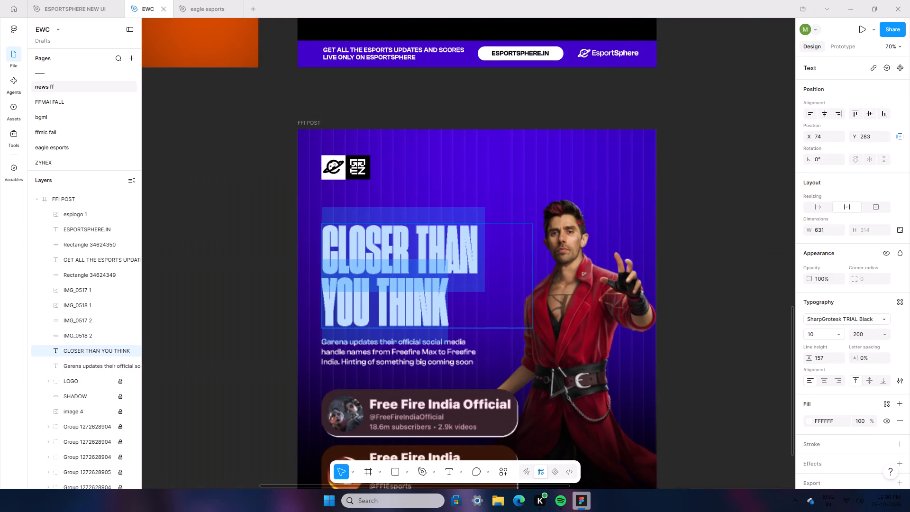
text(fREEF)
key(BackSpace)
key(BackSpace)
key(BackSpace)
key(BackSpace)
key(BackSpace)
key(BackSpace)
key(BackSpace)
key(BackSpace)
key(BackSpace)
key(BackSpace)
key(BackSpace)
key(BackSpace)
key(BackSpace)
key(BackSpace)
key(BackSpace)
key(BackSpace)
key(BackSpace)
key(BackSpace)
key(BackSpace)
key(BackSpace)
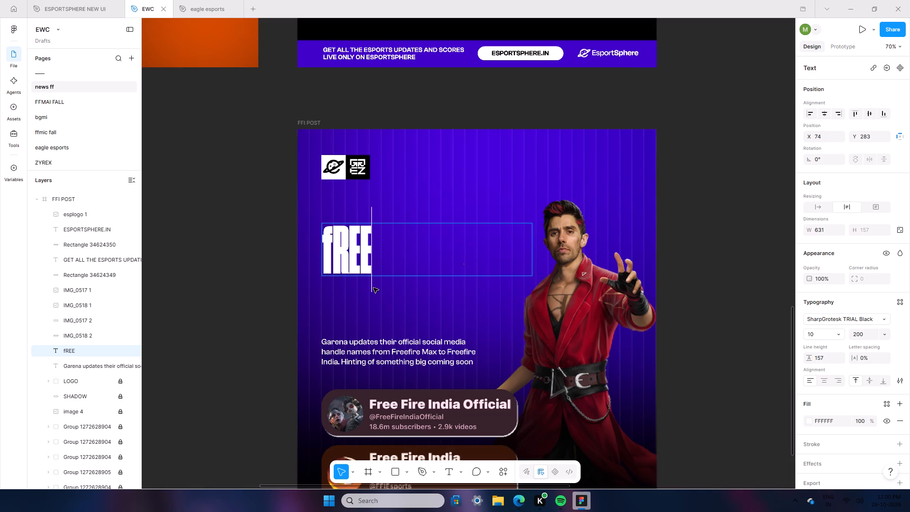
text(FREEFIRE IDNI)
key(BackSpace)
key(BackSpace)
key(BackSpace)
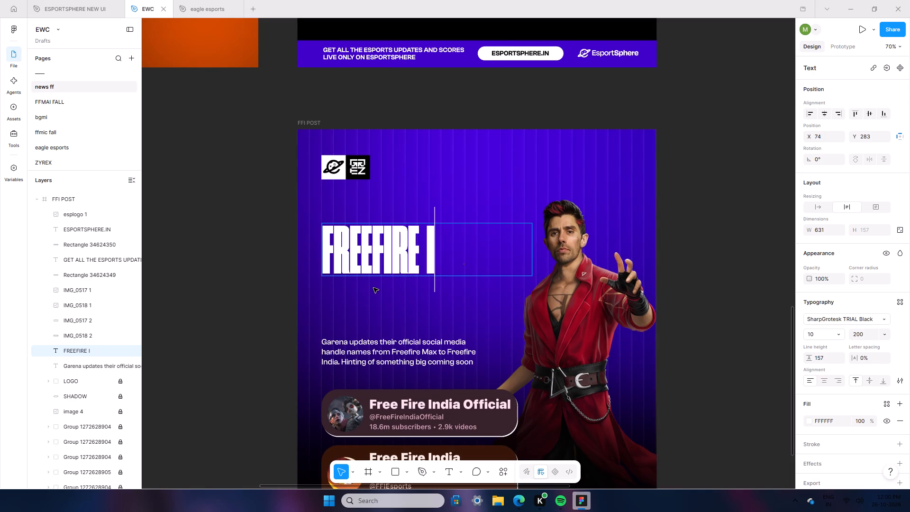
text(NDIA)
key(Return)
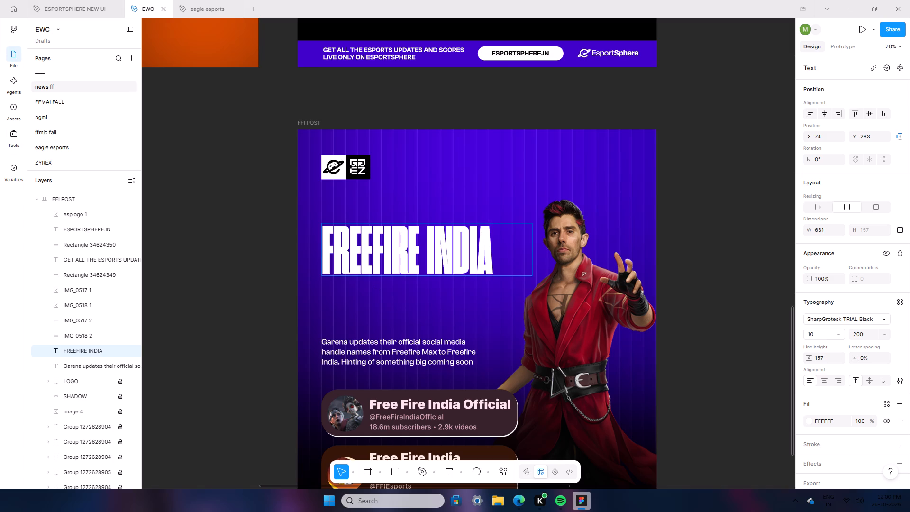
text(IS NOW LIVE)
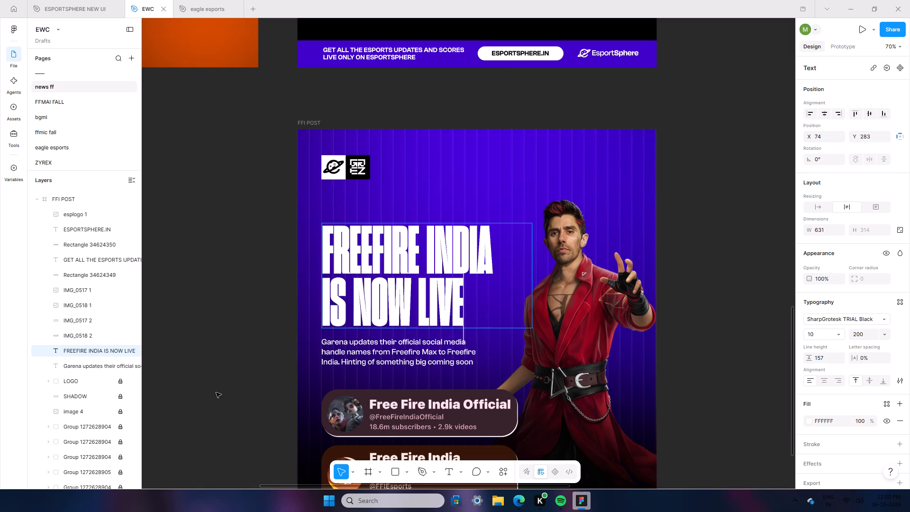
double_click(701, 333)
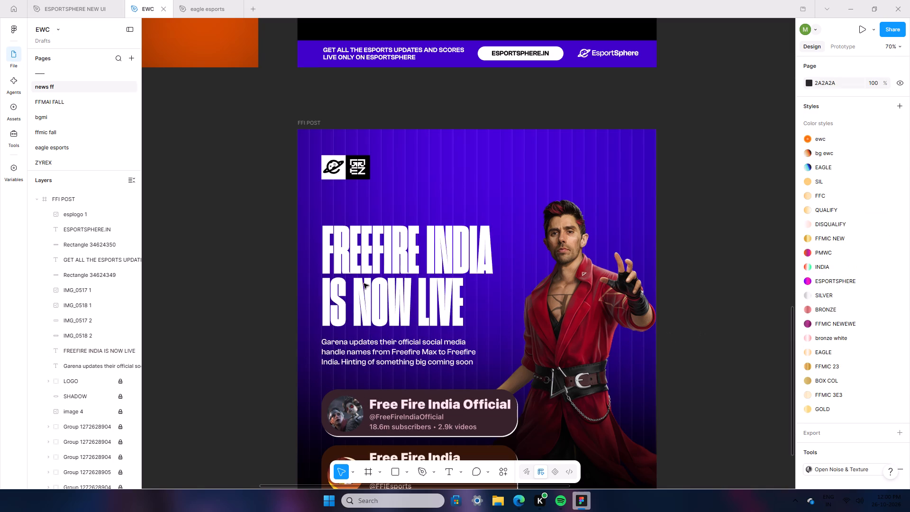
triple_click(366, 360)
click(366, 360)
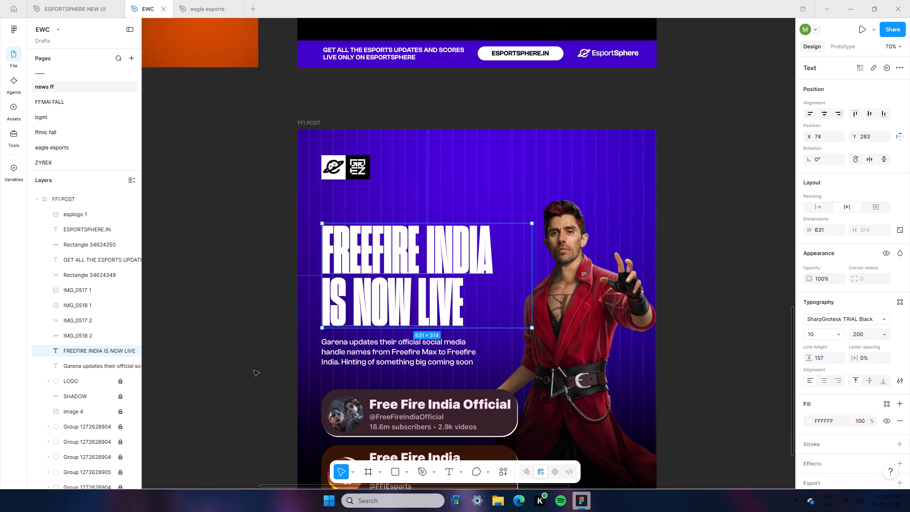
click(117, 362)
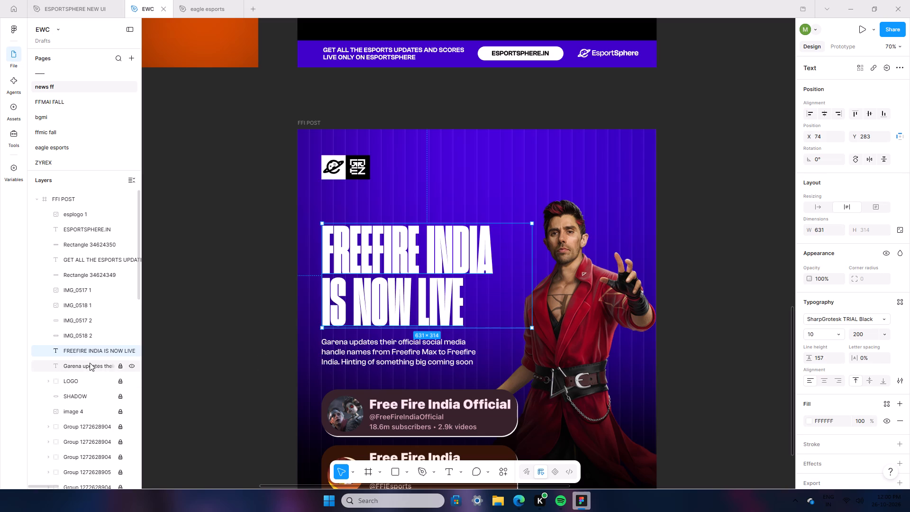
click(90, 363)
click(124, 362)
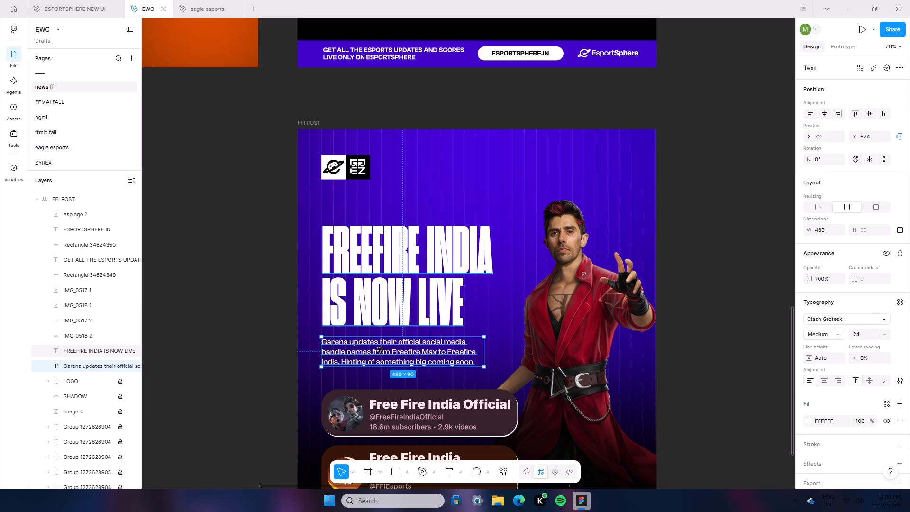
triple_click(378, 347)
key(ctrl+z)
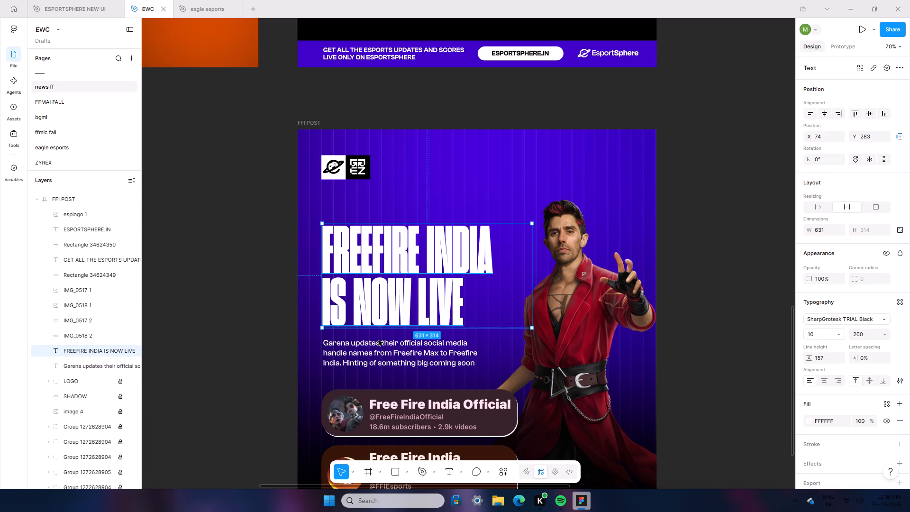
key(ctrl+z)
Replace the paragraph below the headline with three lines: FREEFIRE INDIA IS NOW OFFICIALLY / AVAILABLE ON GOOGLE PLAY STORE / AND IOS APP STORE NOW.
triple_click(382, 350)
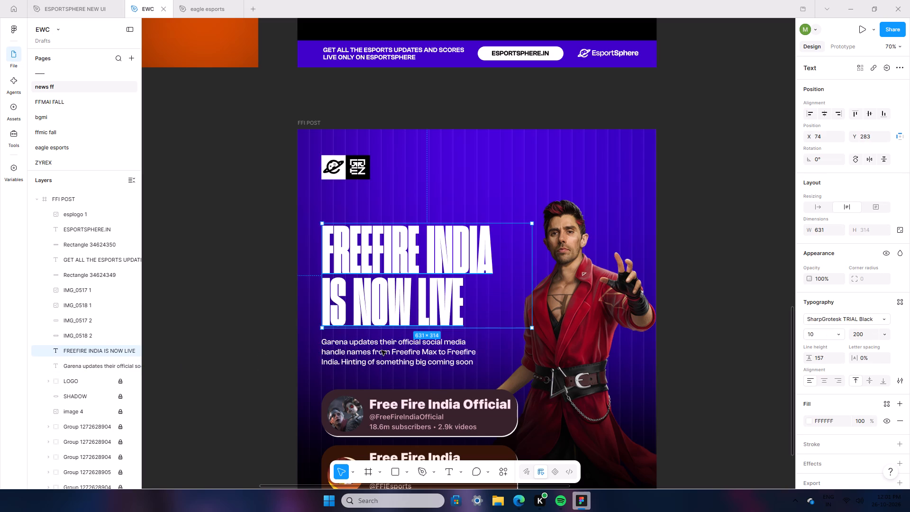
click(382, 350)
double_click(88, 366)
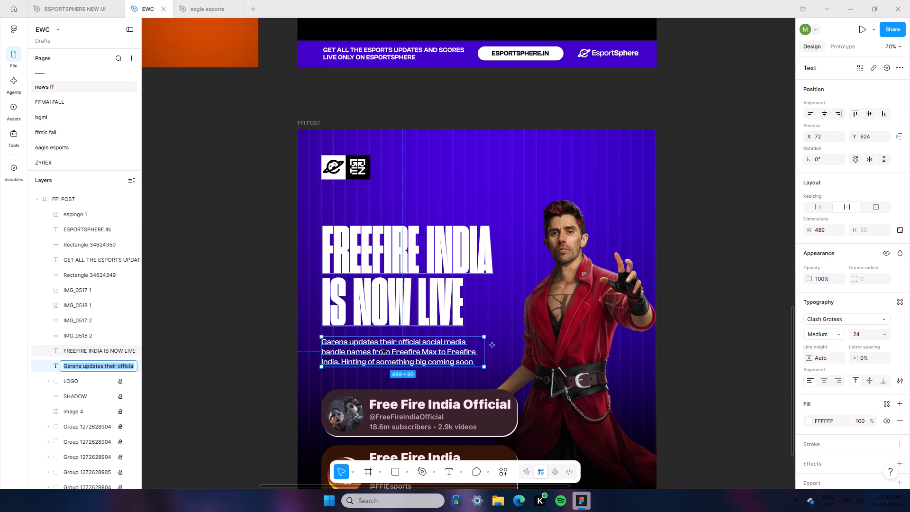
triple_click(382, 354)
click(81, 359)
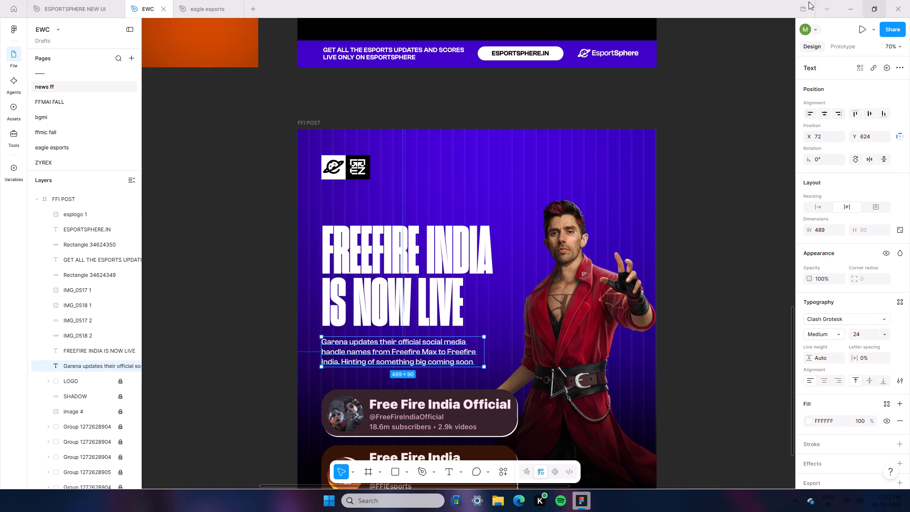
triple_click(443, 364)
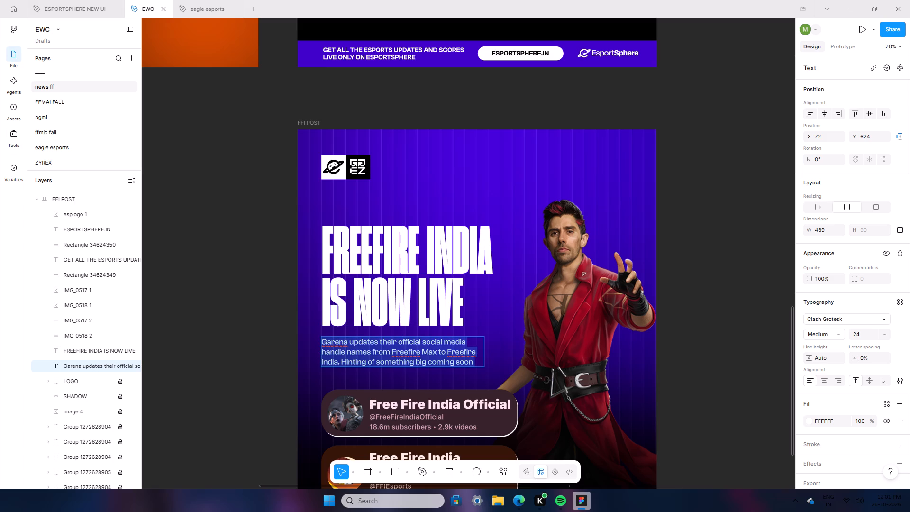
text(frEE)
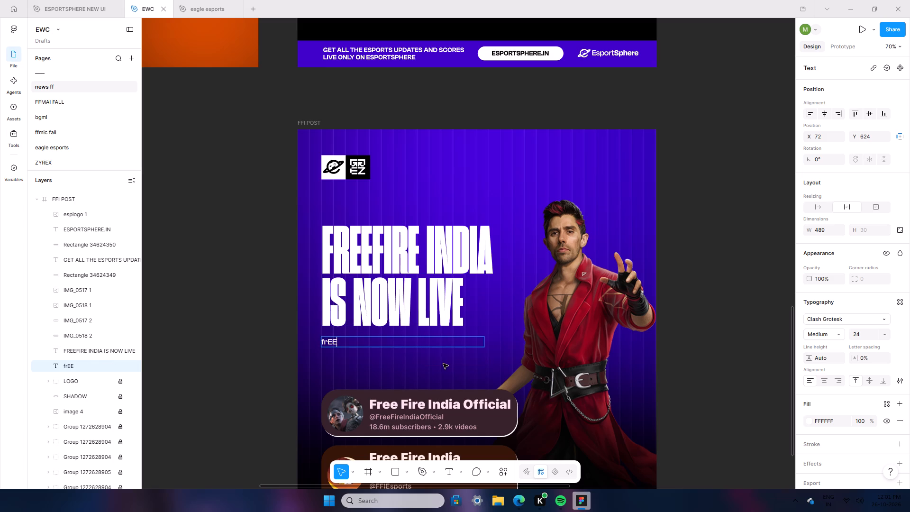
key(BackSpace)
key(BackSpace)
key(BackSpace)
key(BackSpace)
key(BackSpace)
key(BackSpace)
text(FREEFIRE INDIA IS NOW OFFICIALLY AVAIAL)
key(BackSpace)
key(BackSpace)
key(BackSpace)
key(BackSpace)
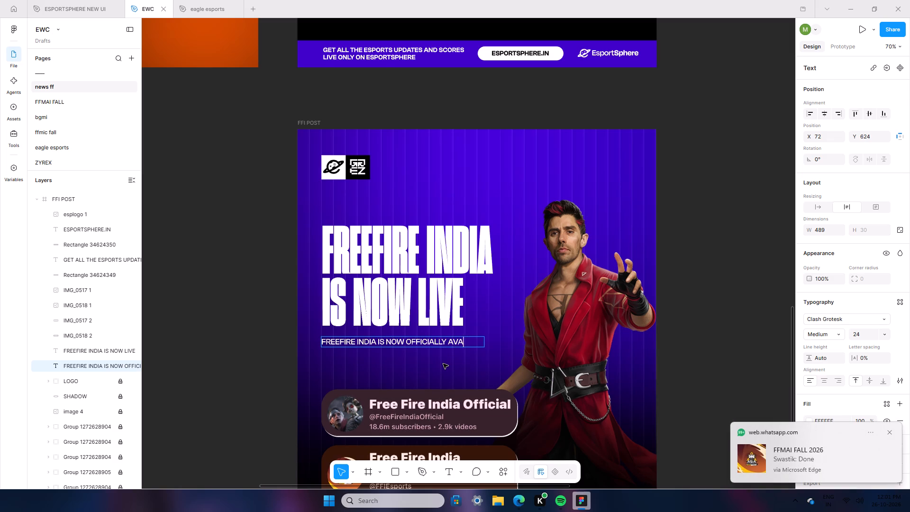
key(BackSpace)
key(BackSpace)
key(Return)
text(AVV)
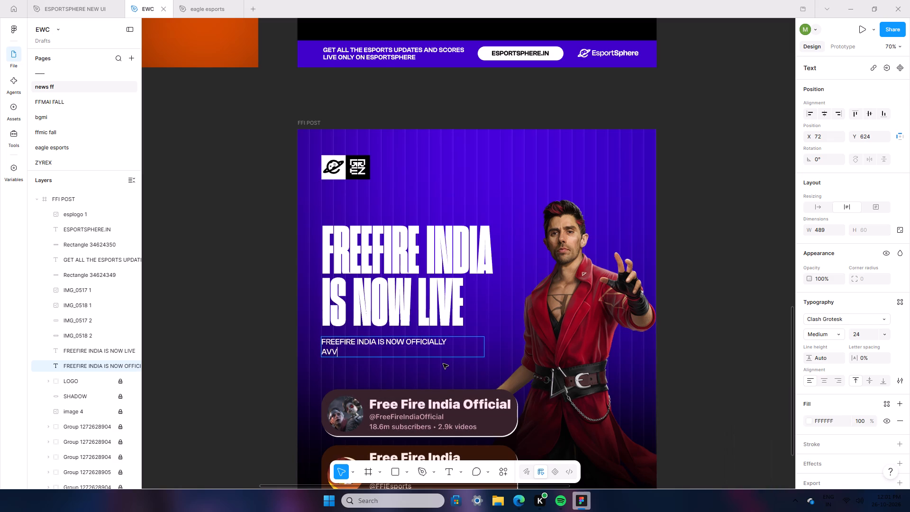
key(BackSpace)
text(AIALA)
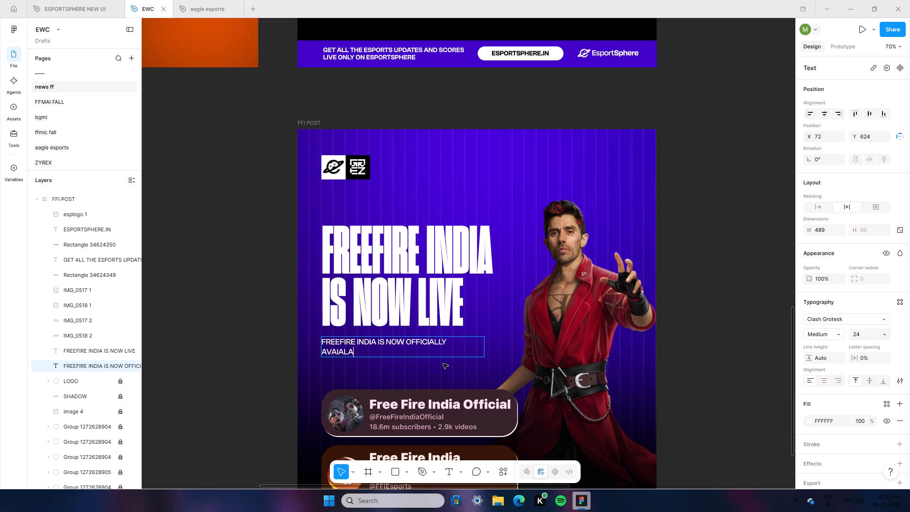
key(BackSpace)
key(BackSpace)
key(BackSpace)
text(LABLE)
key(space)
text(ON GOOGLE PLAY STORE)
key(space)
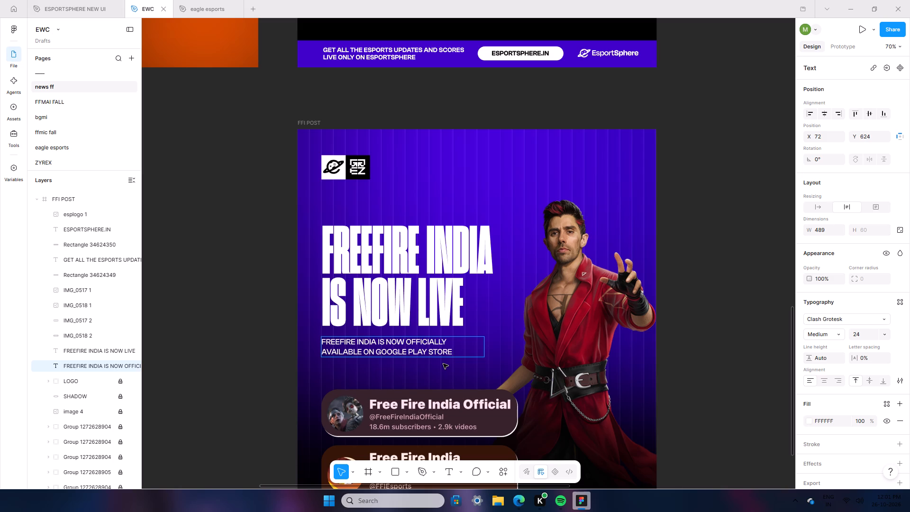
key(Return)
text(ANDF)
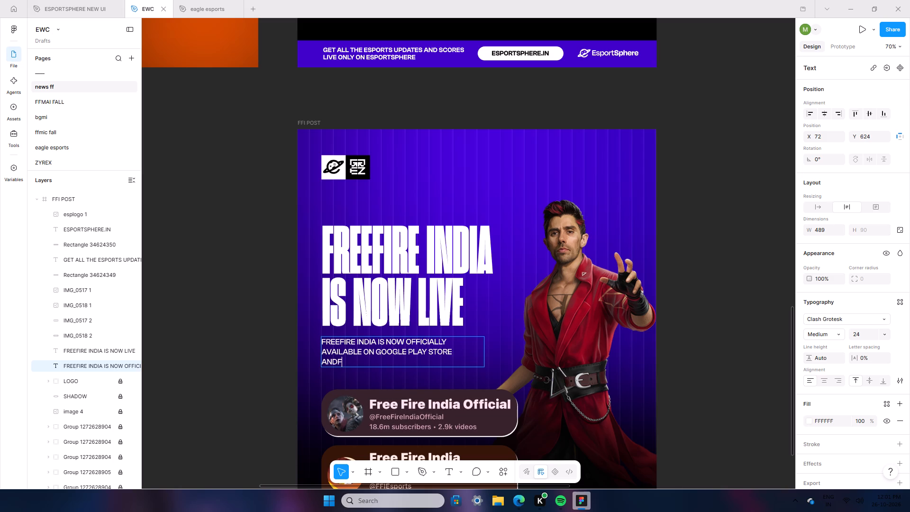
key(BackSpace)
key(space)
text(IOS APP STORE NOQ)
key(BackSpace)
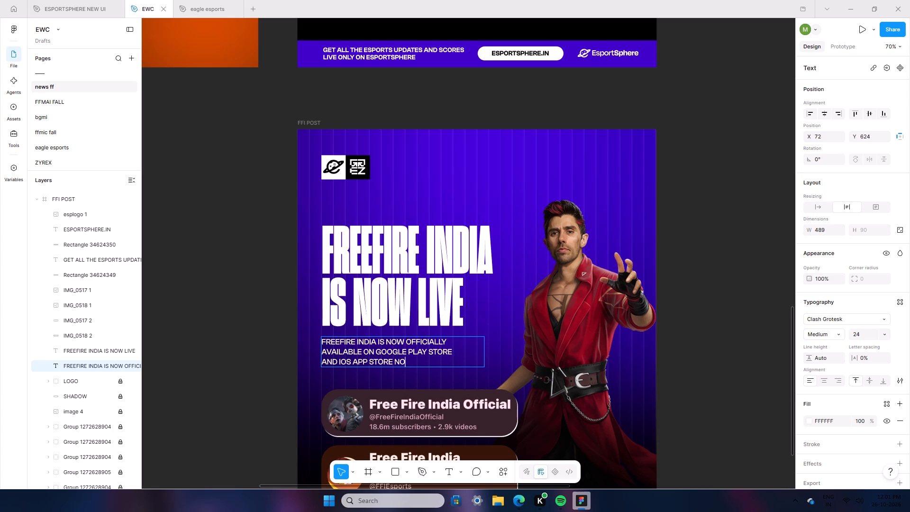
key(w)
double_click(723, 294)
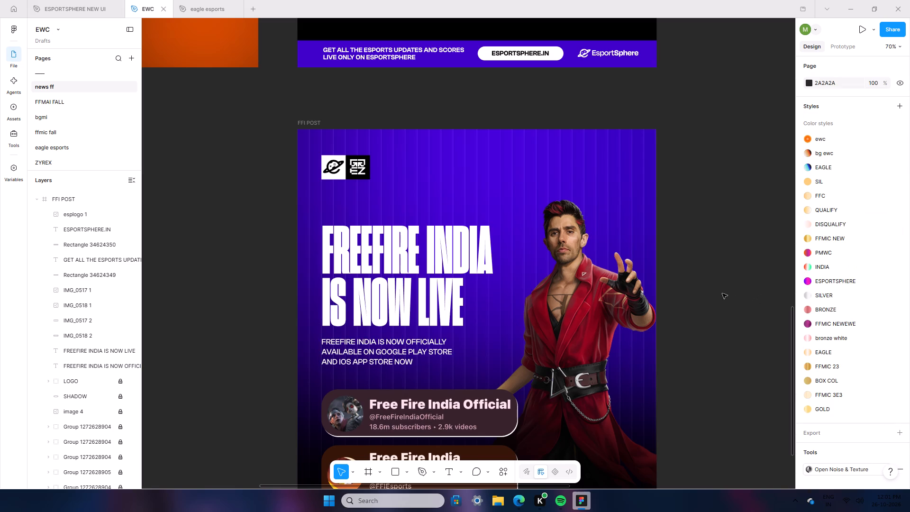
Delete the Free Fire India Official and Free Fire India Esports card images from FFI POST, along with the white rounded shapes behind them.
ctrl+scroll(720, 298, down, 4)
scroll(720, 302, down, 8)
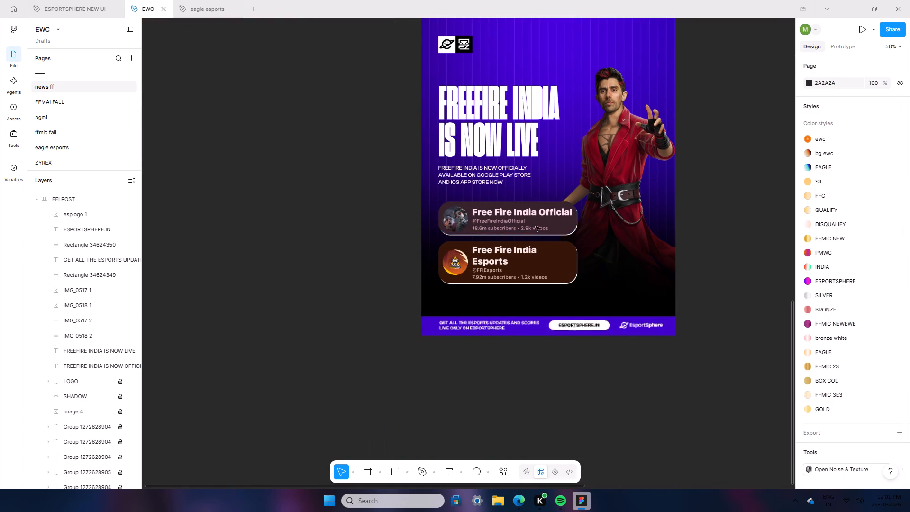
click(539, 229)
key(BackSpace)
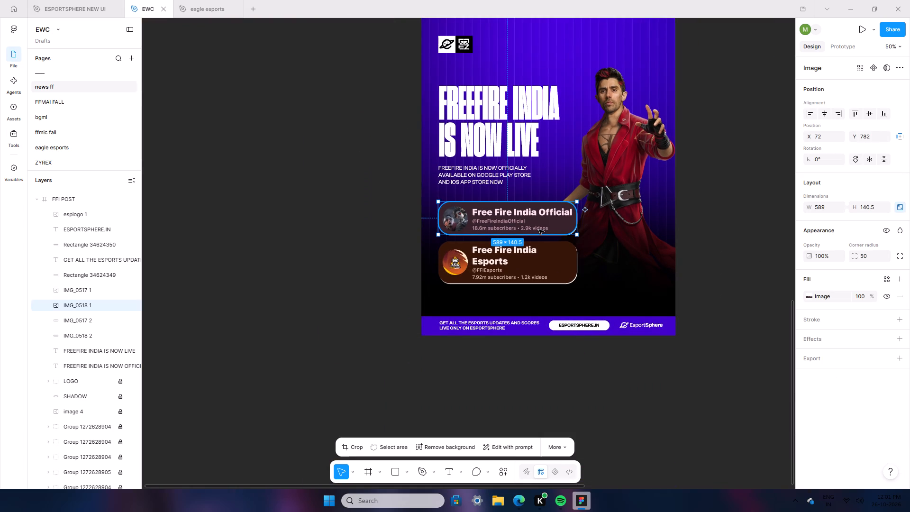
click(553, 262)
key(BackSpace)
click(533, 231)
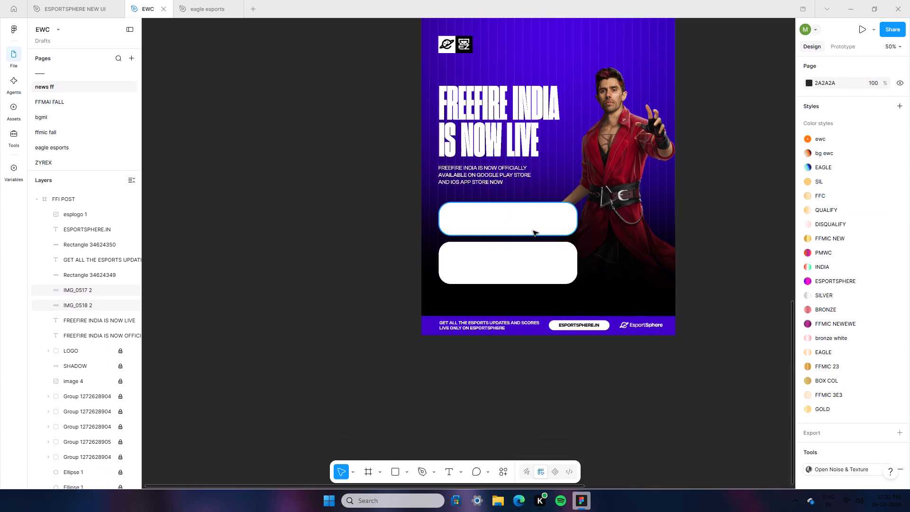
key(BackSpace)
click(537, 264)
key(BackSpace)
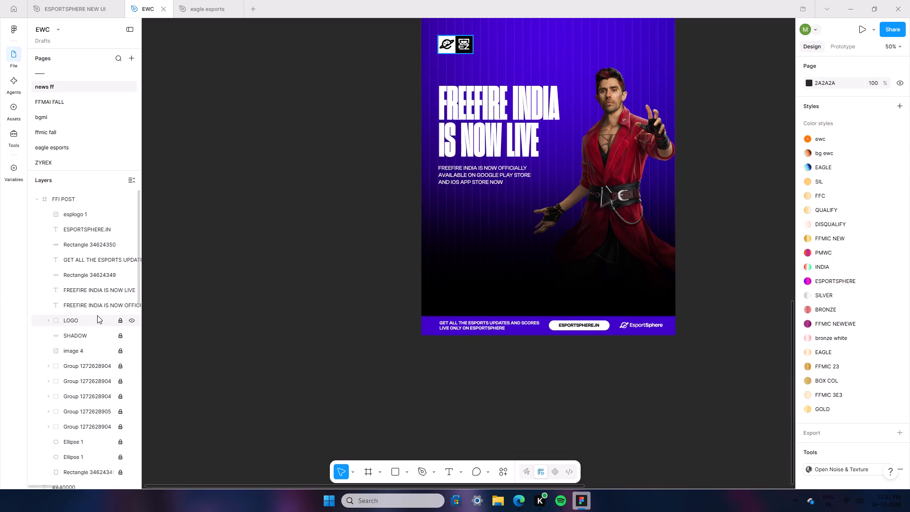
Unlock the image 4 layer holding the red-coated character in FFI POST.
click(91, 350)
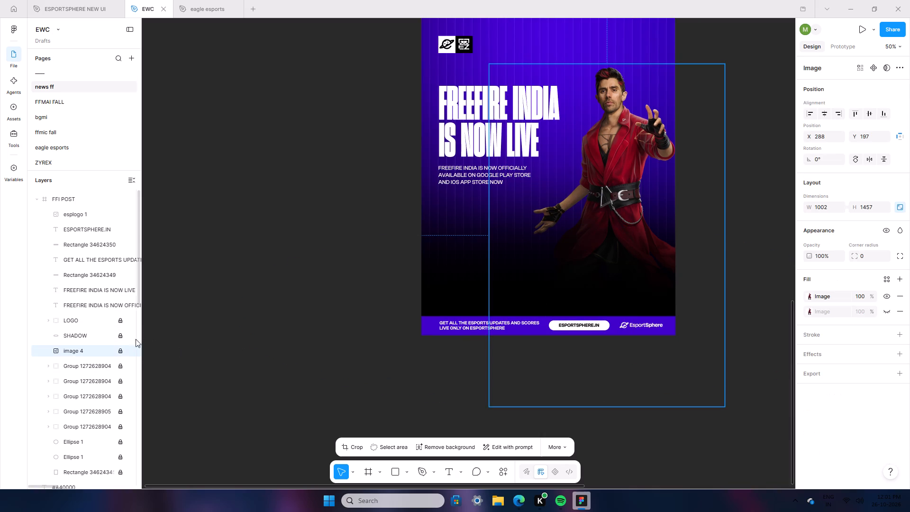
click(121, 350)
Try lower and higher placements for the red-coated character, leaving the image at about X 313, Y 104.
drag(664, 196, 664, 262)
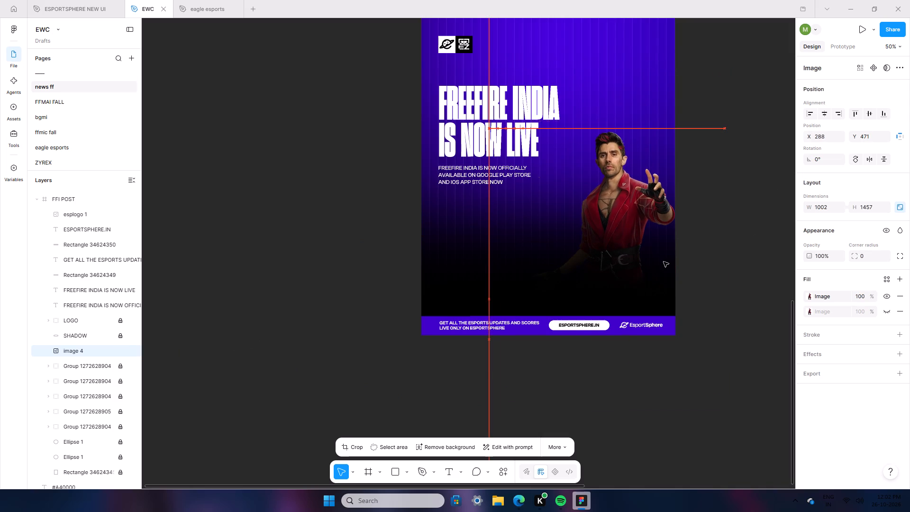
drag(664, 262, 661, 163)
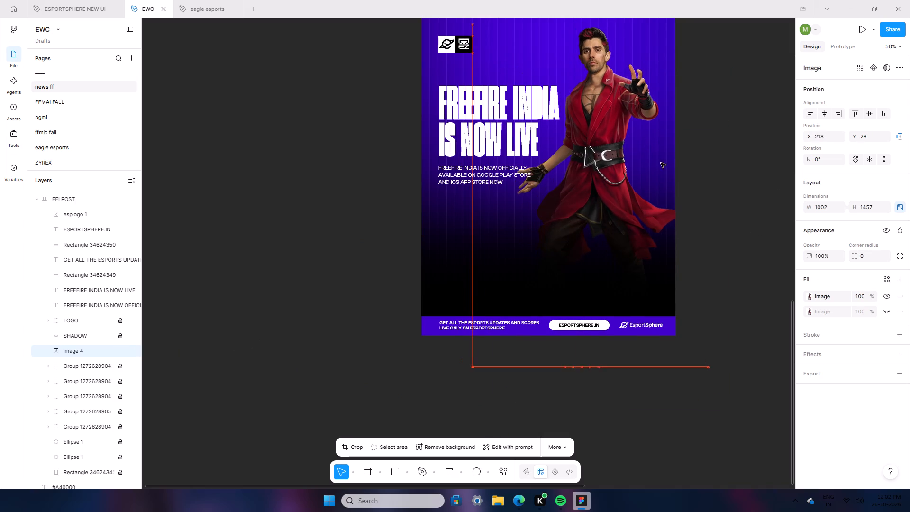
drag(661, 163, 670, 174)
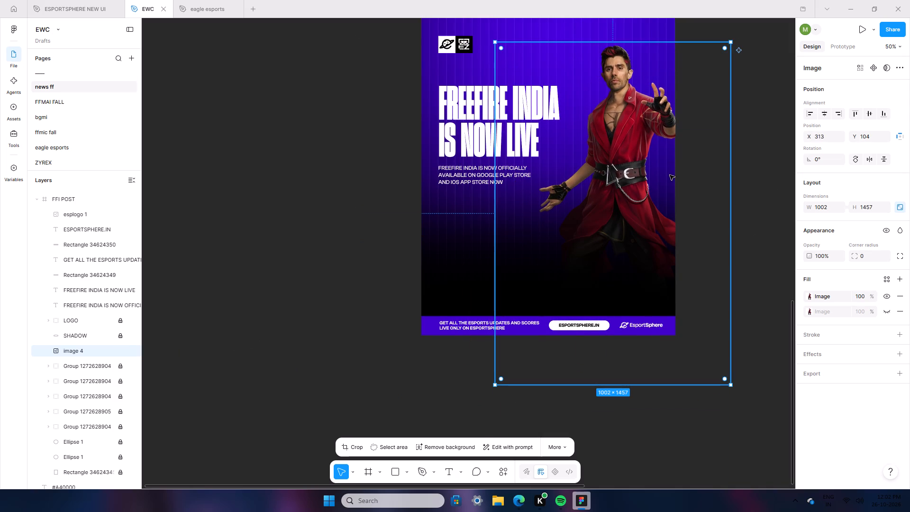
Delete the red-coated character image from FFI POST.
key(BackSpace)
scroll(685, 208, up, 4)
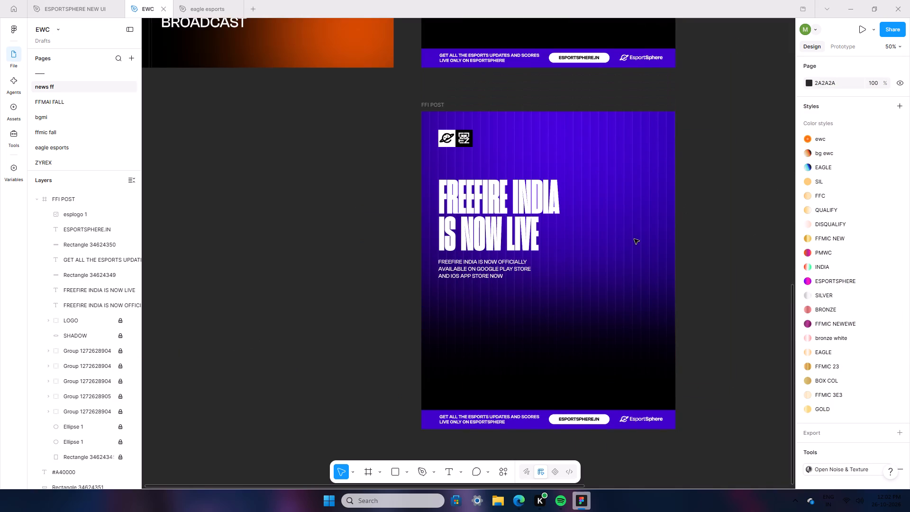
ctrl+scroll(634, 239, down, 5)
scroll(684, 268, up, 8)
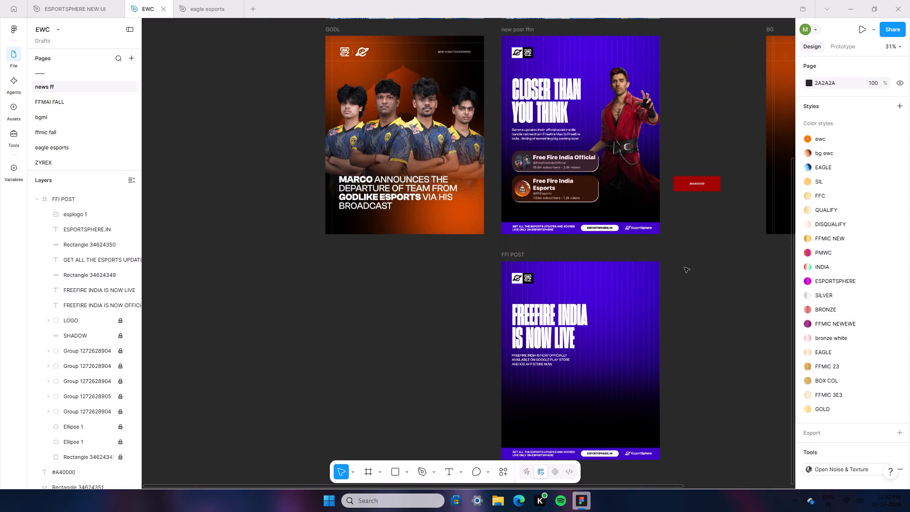